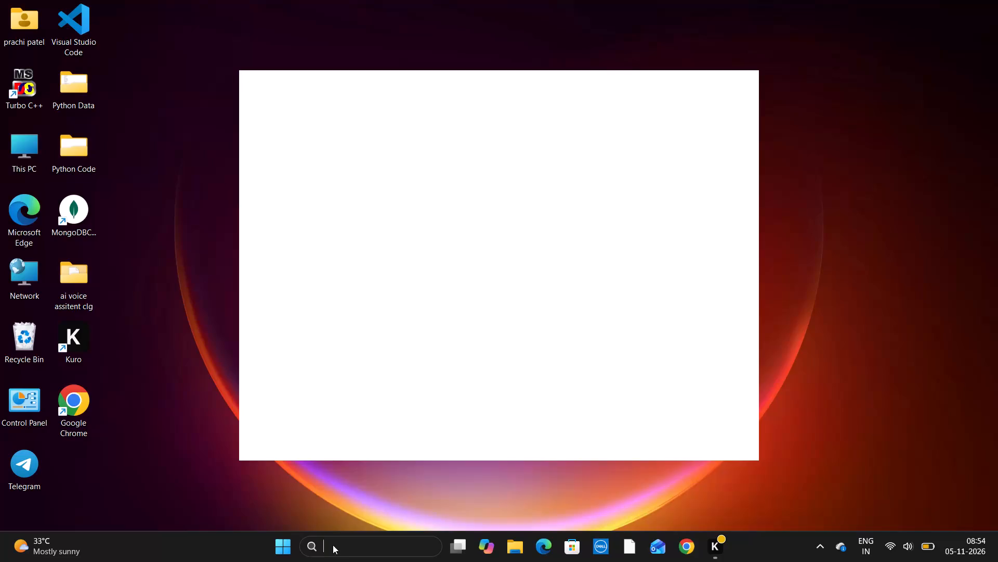
# Clear the desktop by dismissing the recent searches panel and minimising the blank Kuro window.
pyautogui.click(896, 231)
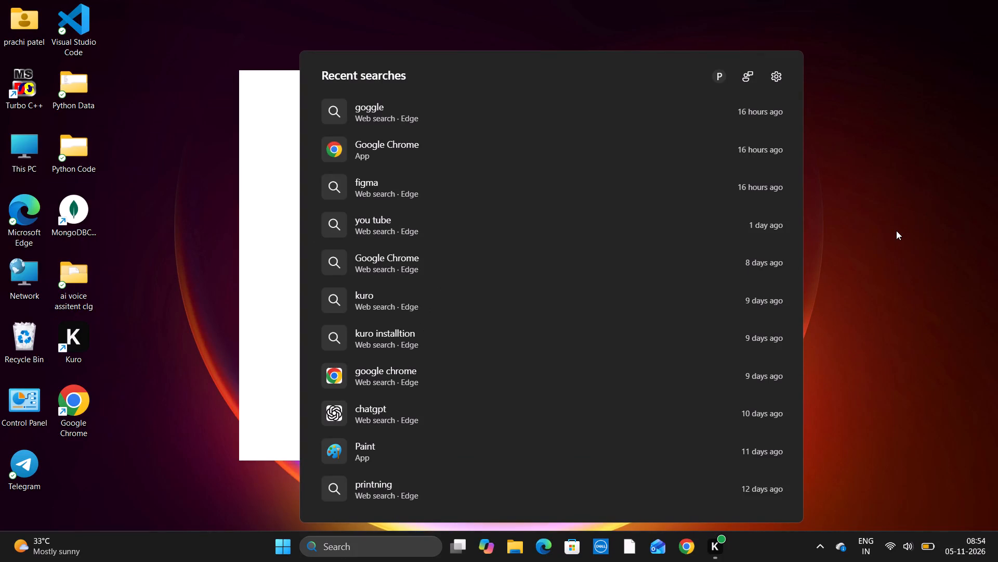
pyautogui.click(896, 231)
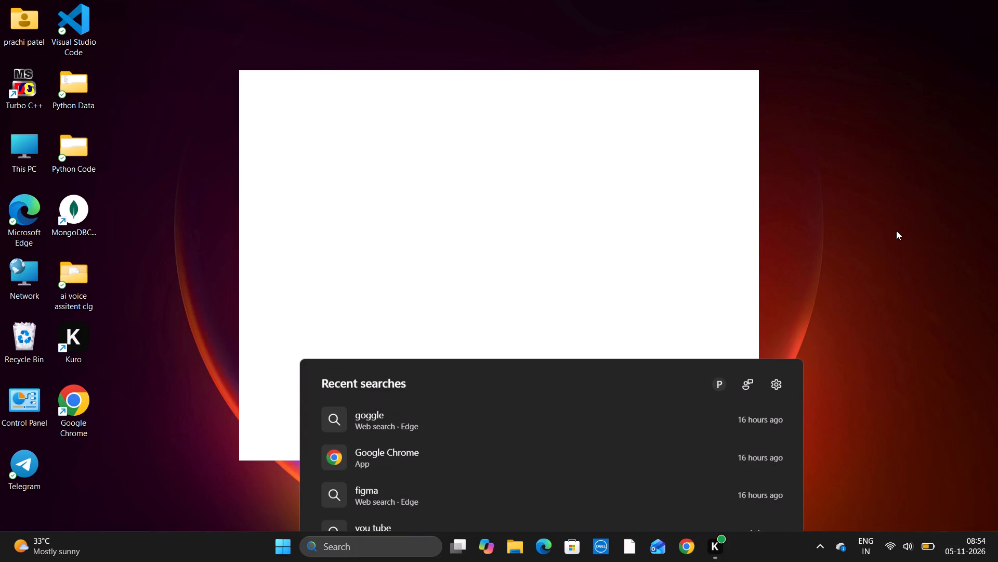
pyautogui.click(717, 547)
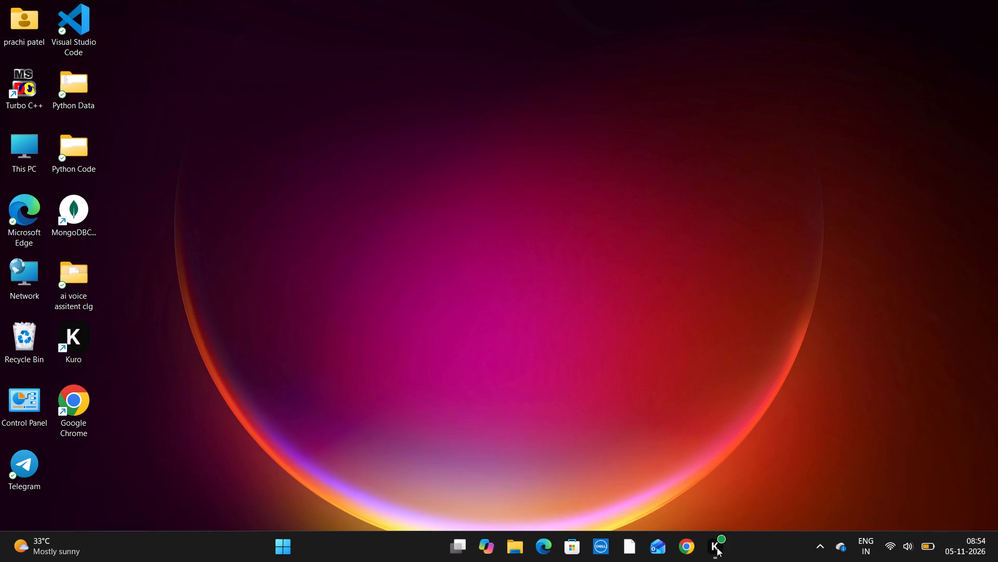
pyautogui.doubleClick(717, 547)
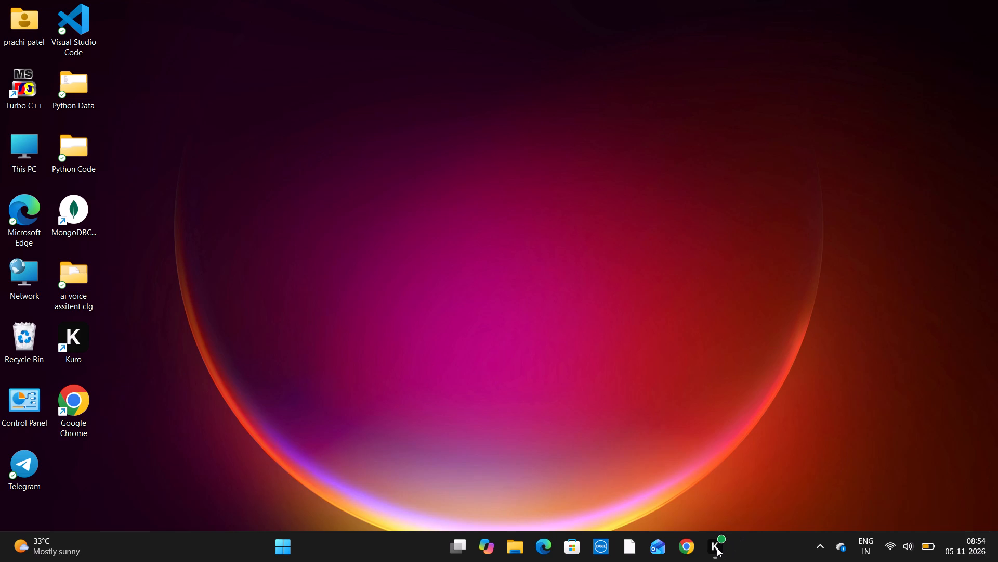
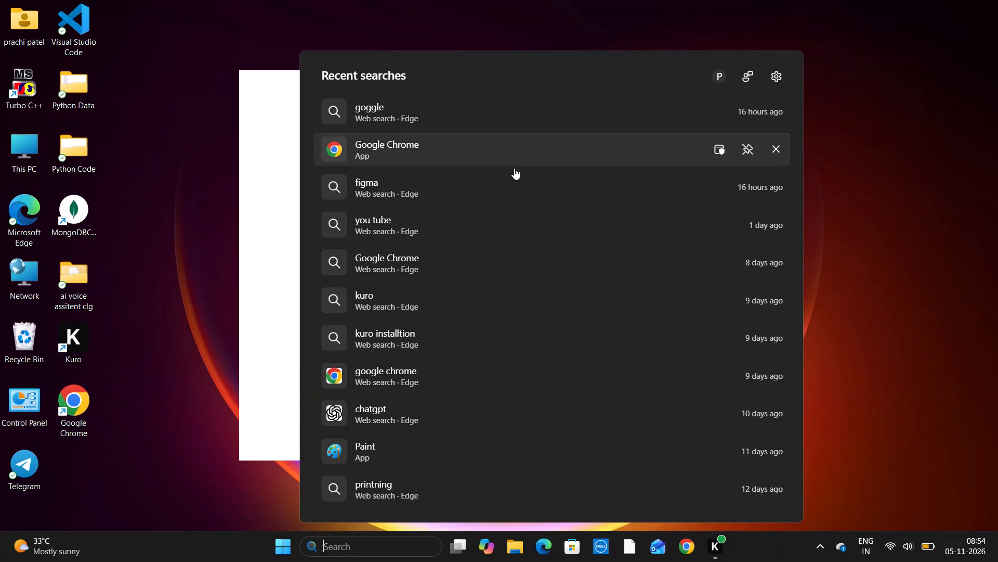
# Open the Figma website in Microsoft Edge from the recent "figma" search, dismiss the page-restore prompt and maximise the browser window.
pyautogui.doubleClick(509, 189)
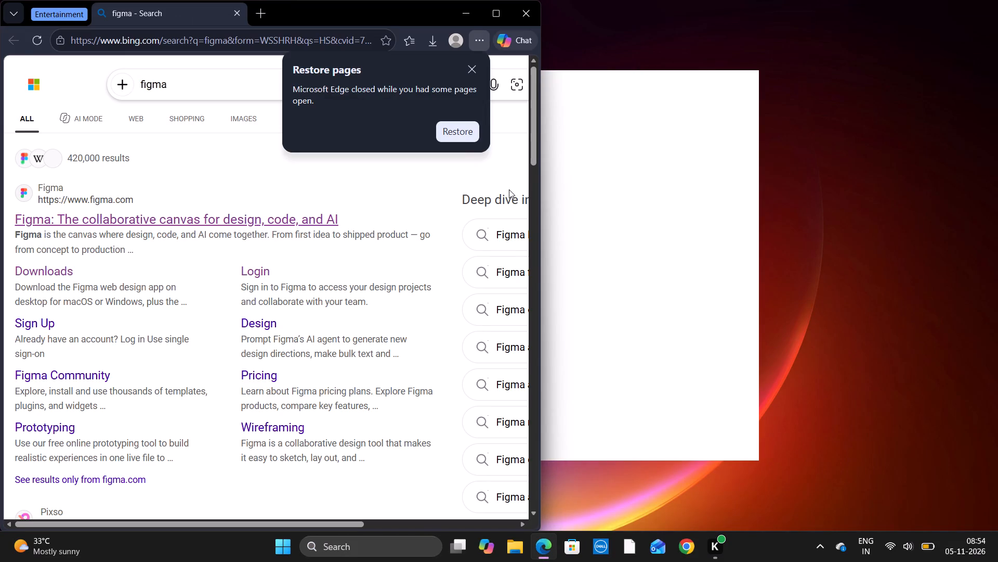
pyautogui.click(24, 218)
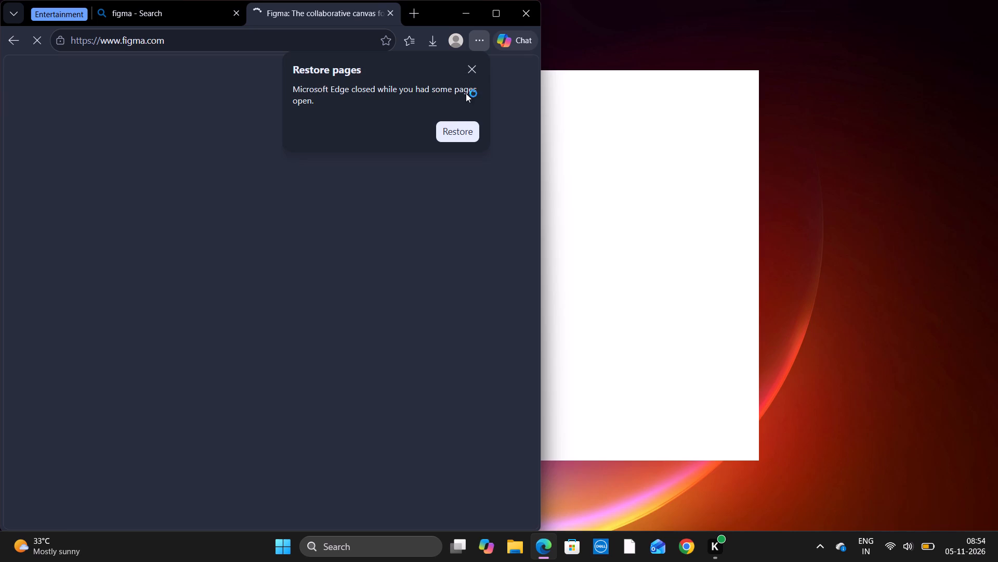
pyautogui.click(469, 64)
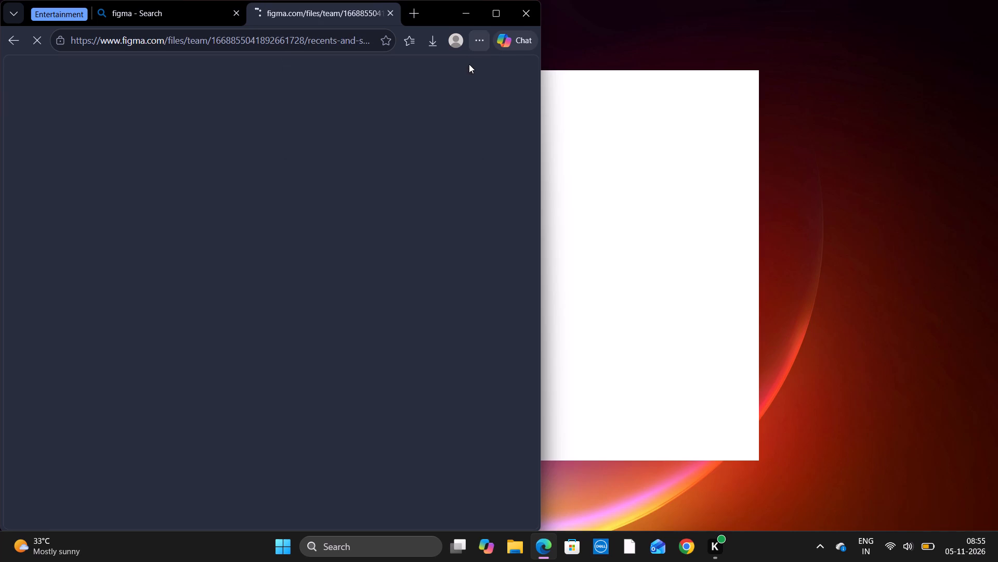
pyautogui.click(494, 12)
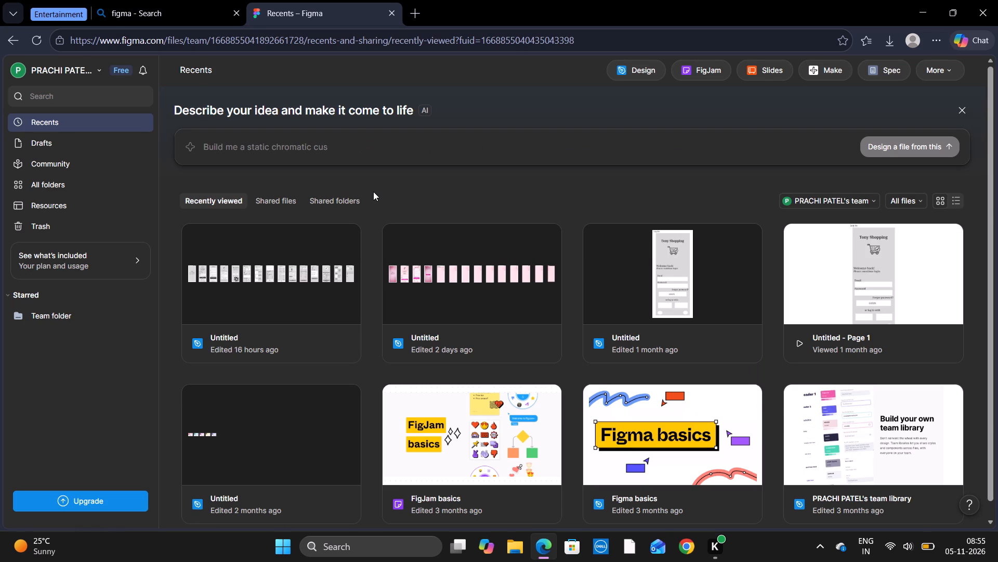
# Open the Untitled design file edited 16 hours ago and go to the My Profile screen in frame iPhone 16 - 15.
pyautogui.doubleClick(324, 285)
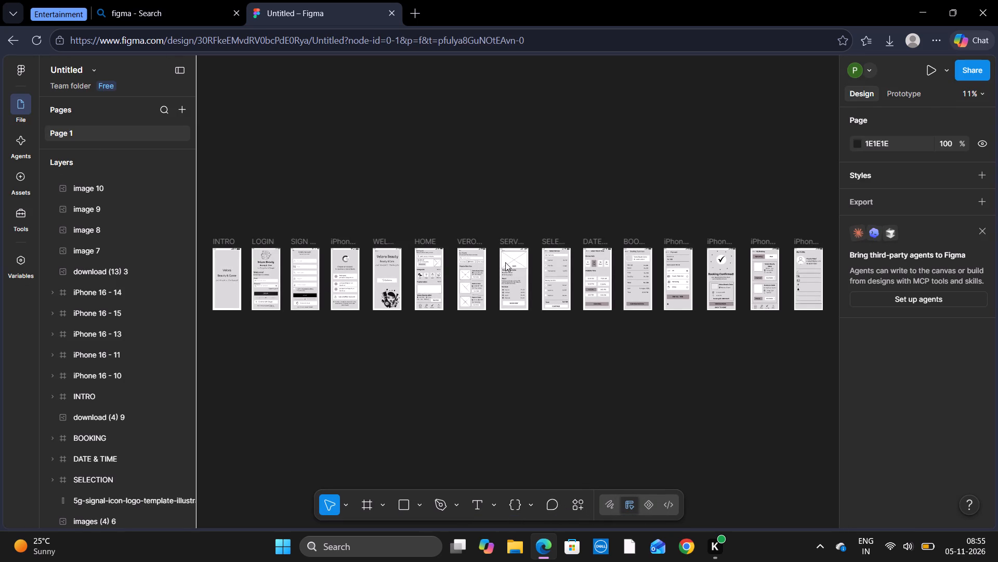
pyautogui.hscroll(-3, 771, 326)
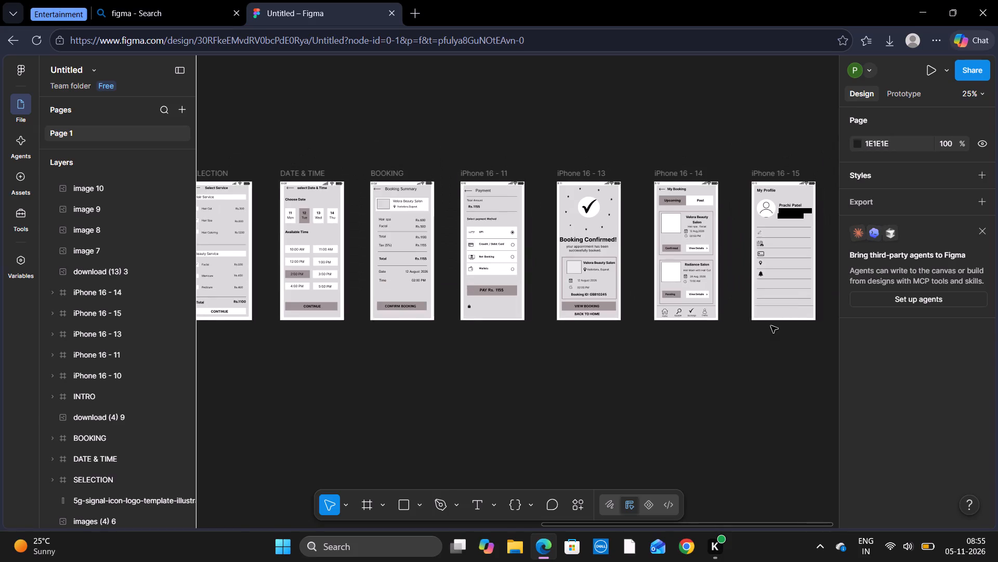
pyautogui.hscroll(-5, 771, 326)
pyautogui.hscroll(4, 771, 326)
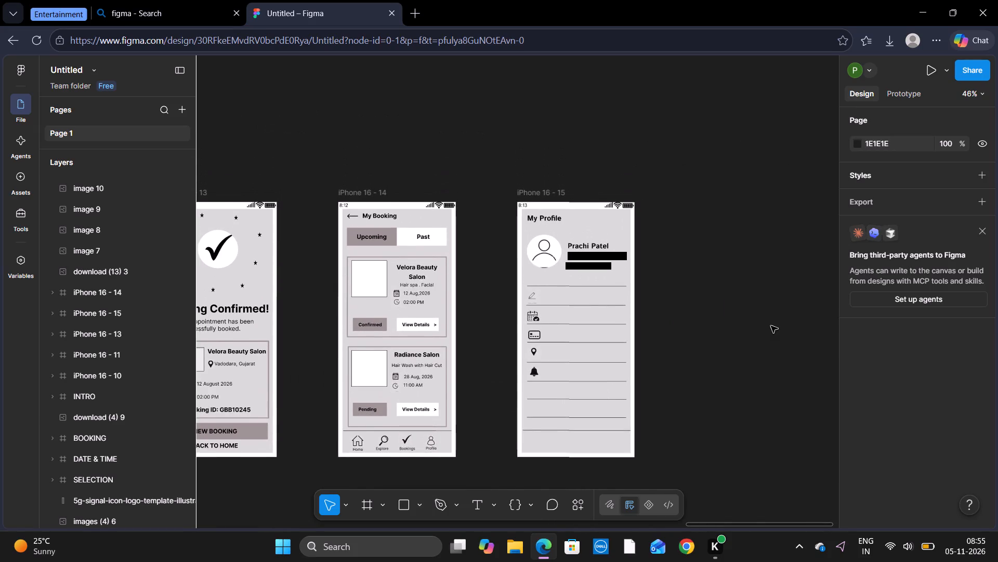
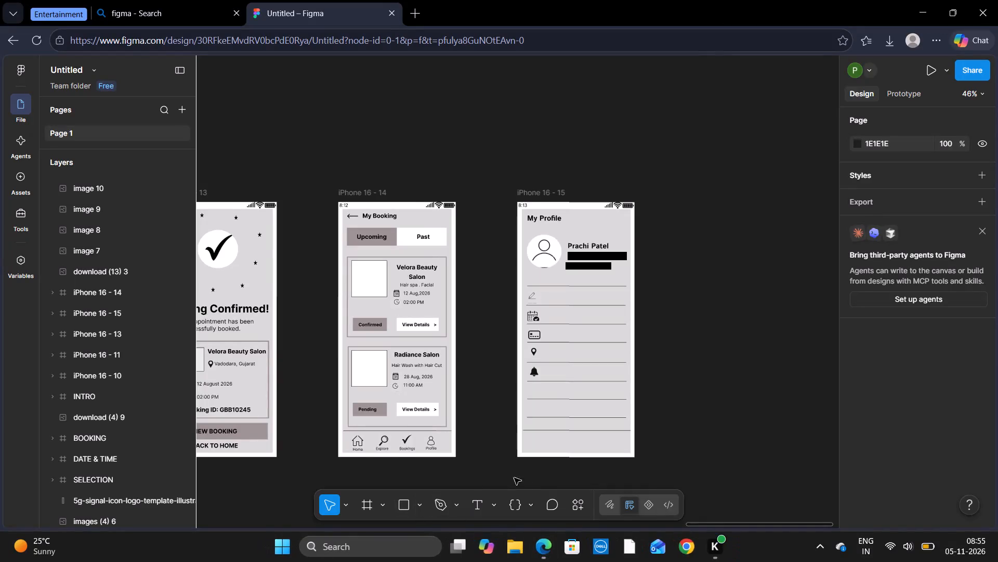
# Open the recent "goggle" web search in a new Microsoft Edge tab alongside the Figma design file.
pyautogui.click(338, 546)
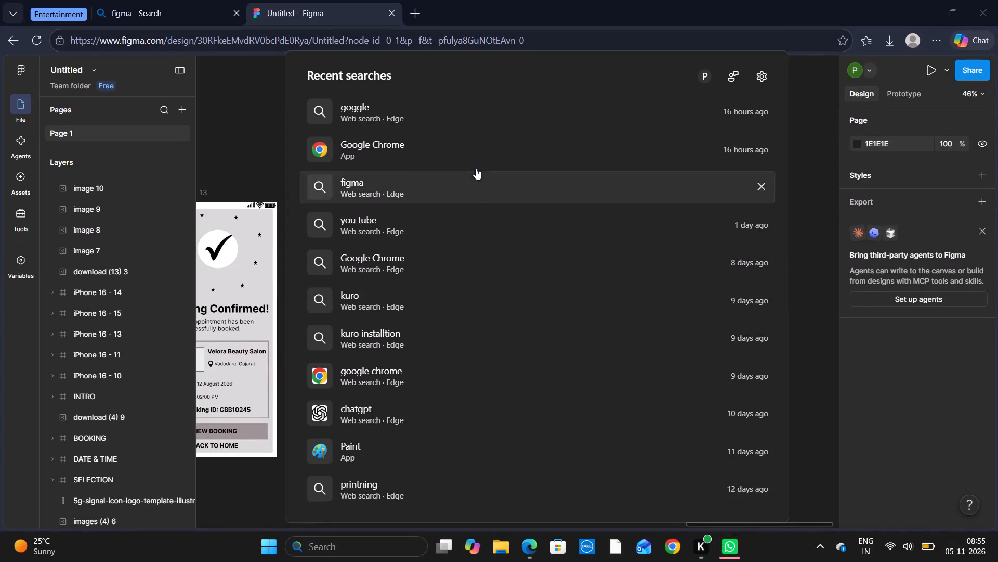
pyautogui.click(476, 126)
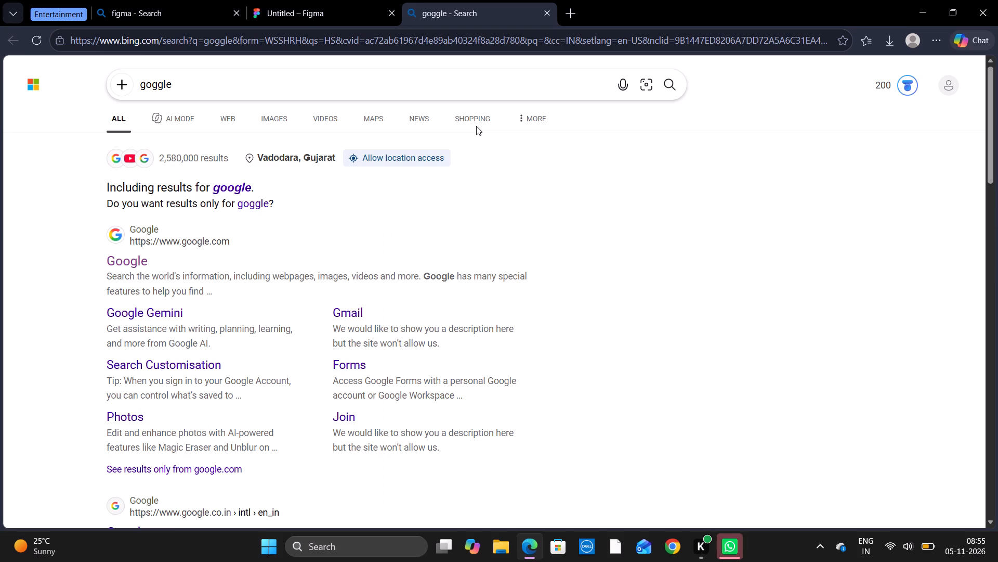
pyautogui.click(122, 257)
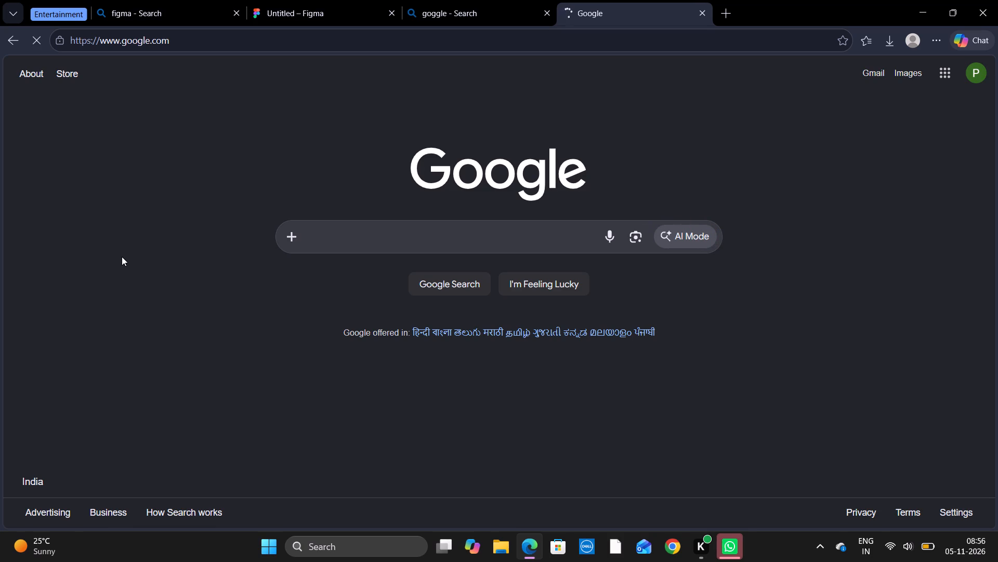
pyautogui.write('quetion mark')
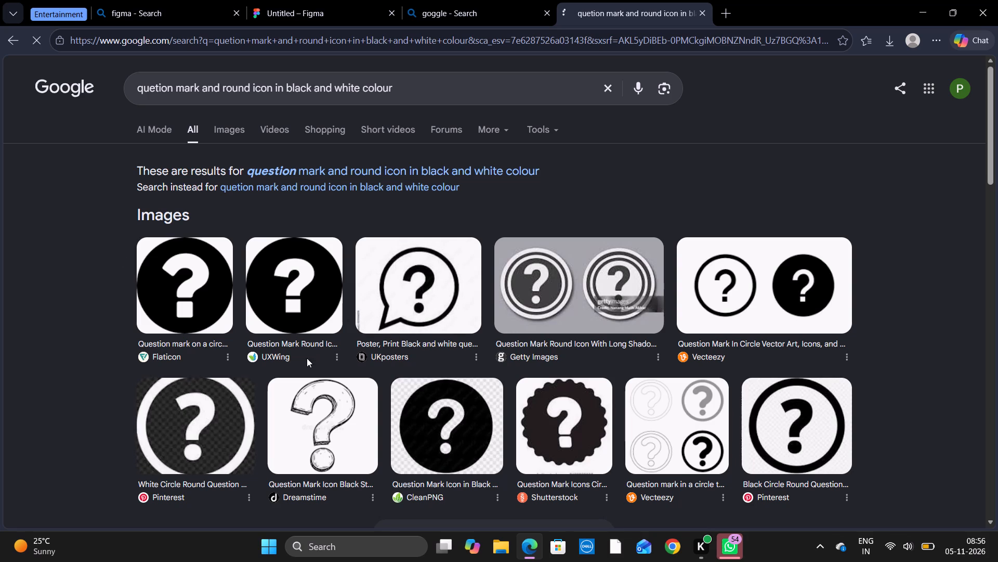
# Copy the UKposters image of a question mark inside a round speech bubble from the image results.
pyautogui.scroll(-2, 488, 254)
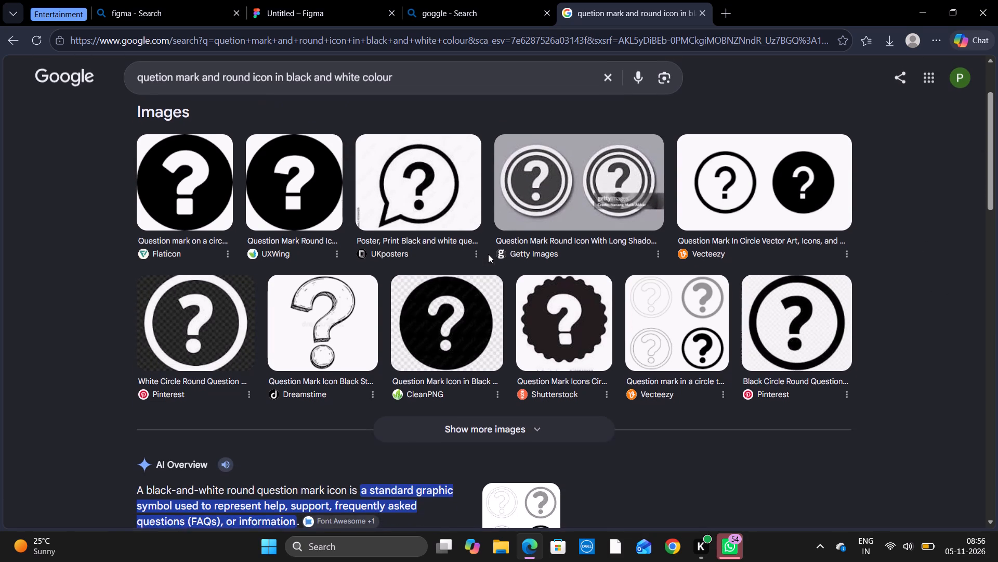
pyautogui.scroll(-5, 488, 254)
pyautogui.scroll(3, 488, 254)
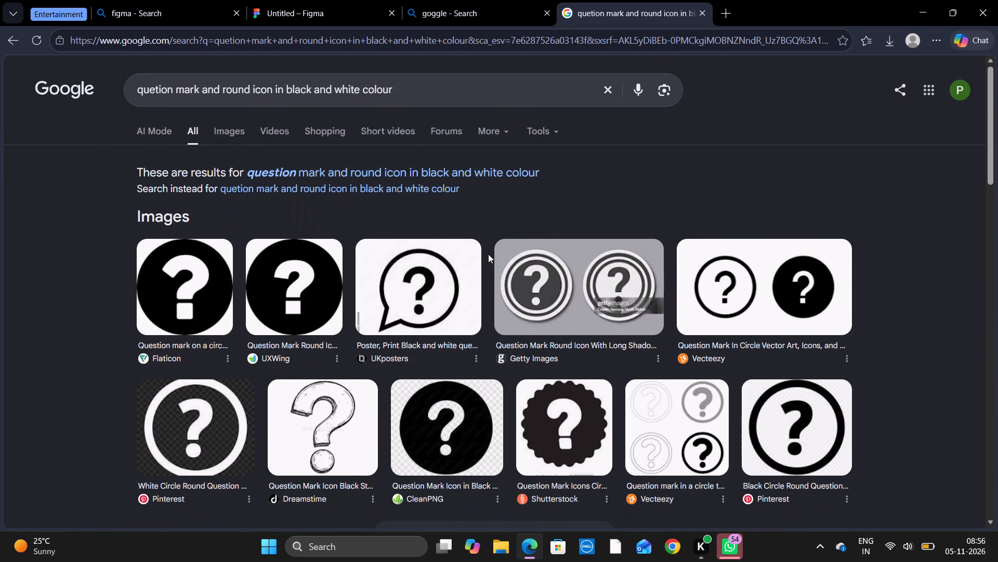
pyautogui.rightClick(439, 286)
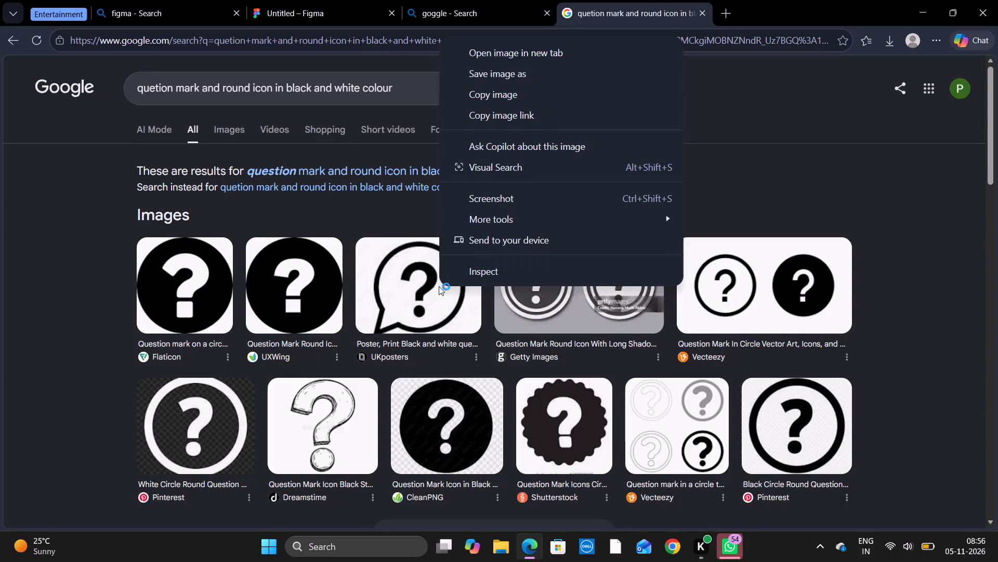
pyautogui.click(549, 100)
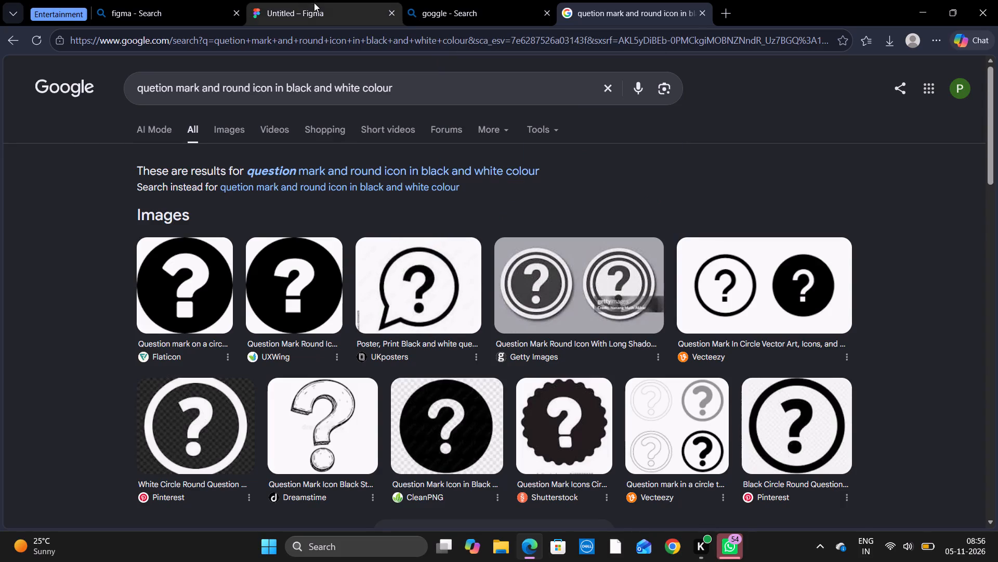
# Paste the copied question mark image into the Untitled Figma file and shrink it proportionally to about 57 × 43.
pyautogui.click(313, 6)
pyautogui.click(698, 223)
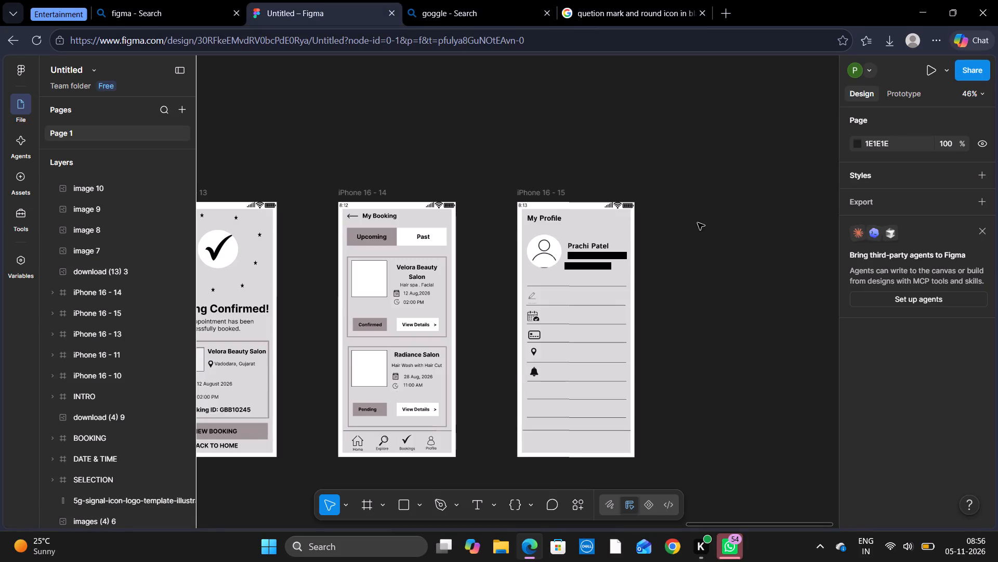
pyautogui.hotkey('ctrl', 'v')
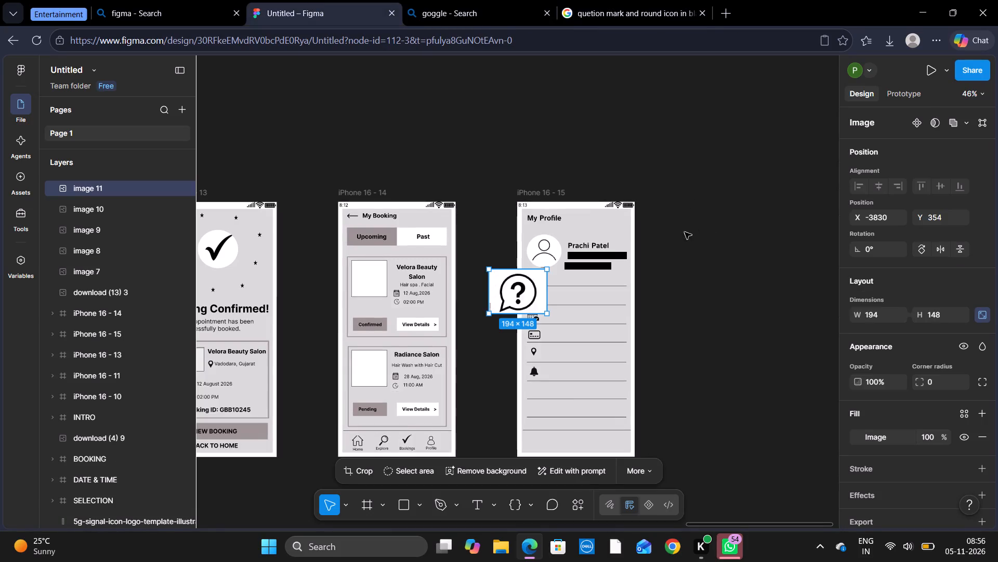
pyautogui.moveTo(487, 271); pyautogui.dragTo(515, 287)
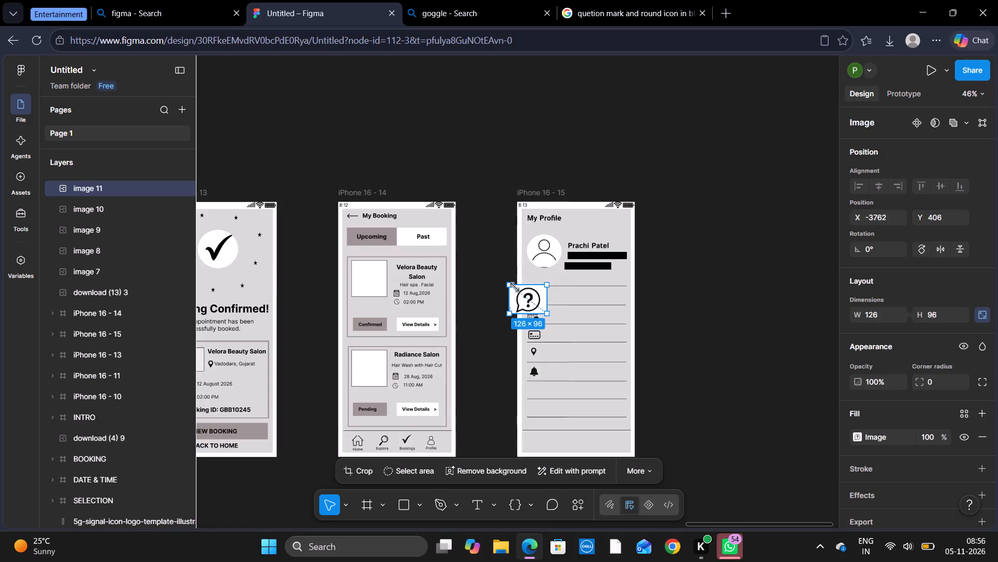
pyautogui.moveTo(515, 287); pyautogui.dragTo(526, 297)
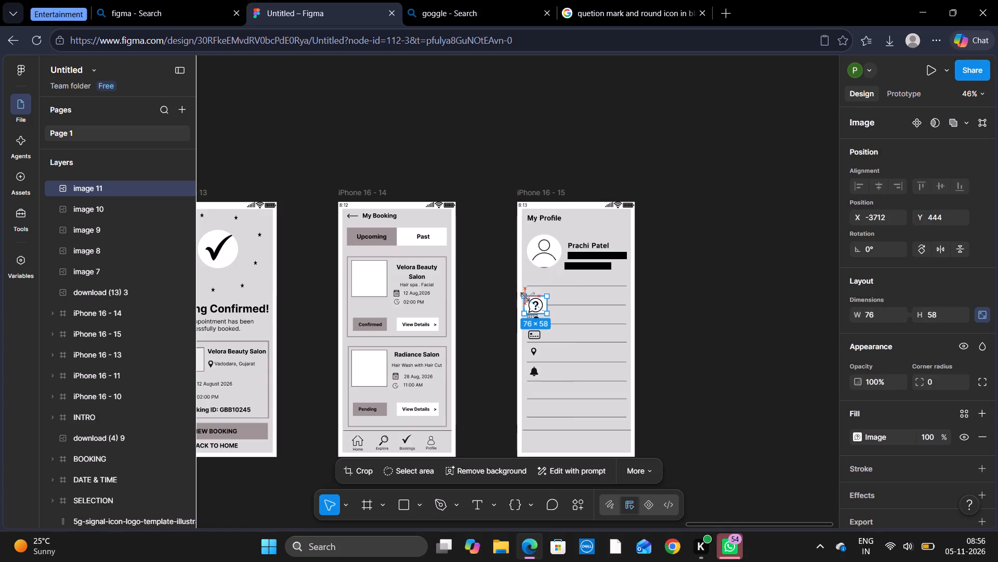
pyautogui.moveTo(526, 297); pyautogui.dragTo(528, 301)
pyautogui.moveTo(528, 301); pyautogui.dragTo(529, 301)
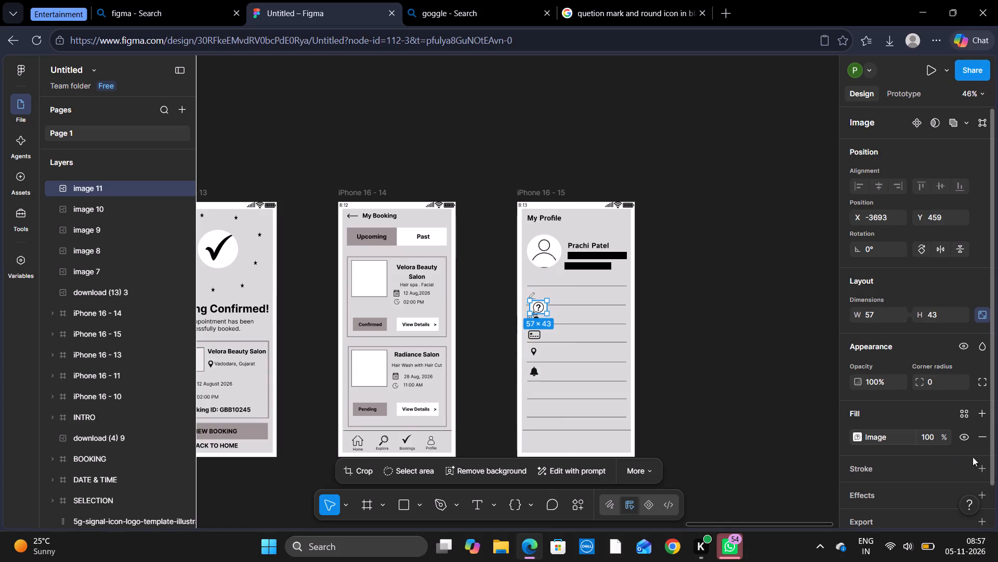
# Lower the contrast of the question mark image's fill to about the minimum.
pyautogui.click(858, 440)
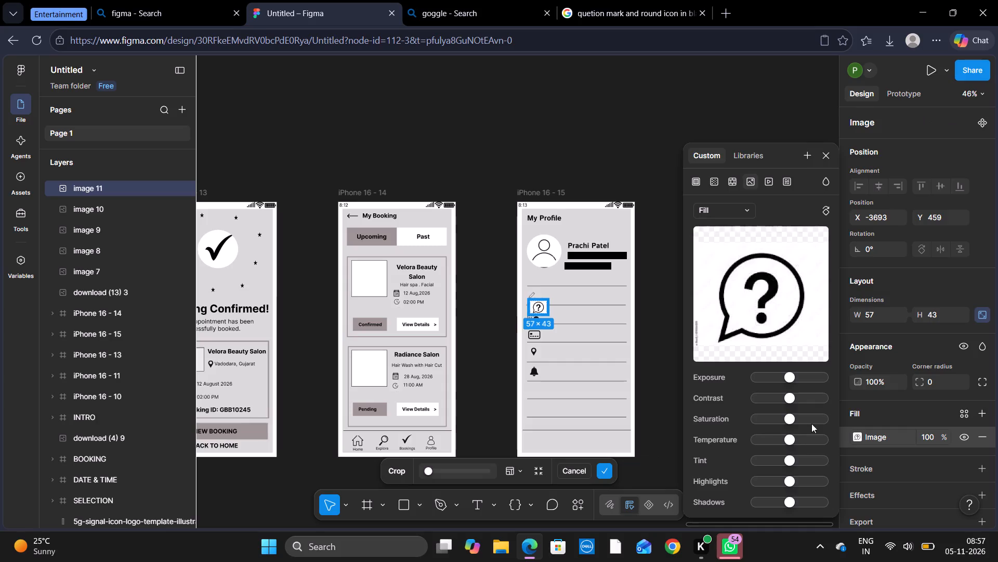
pyautogui.click(756, 399)
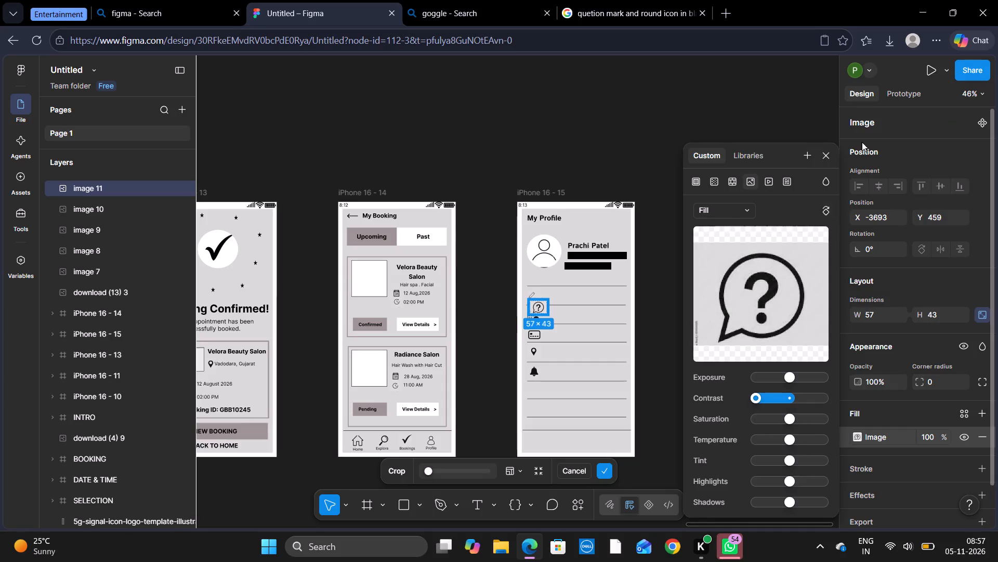
pyautogui.click(823, 155)
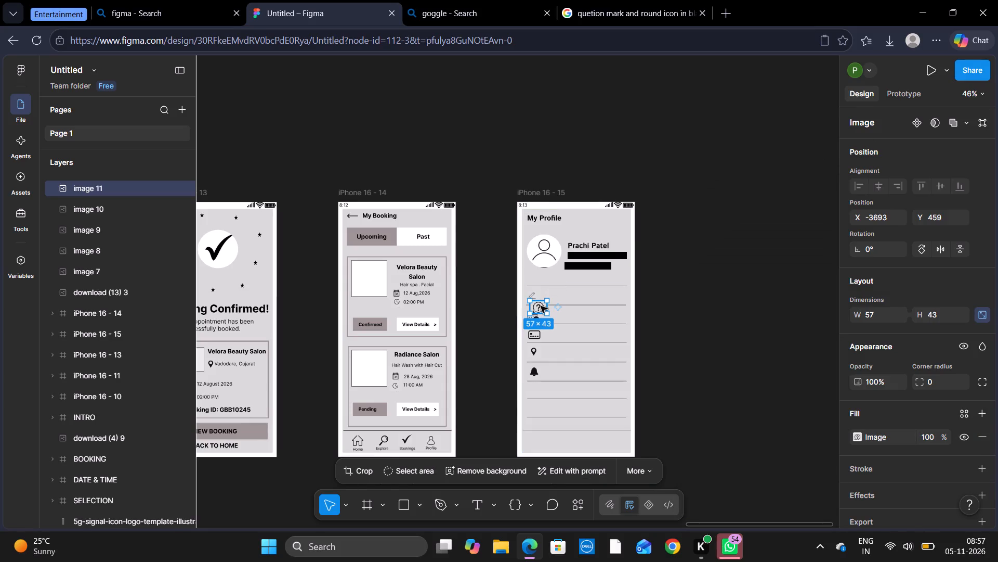
# Move the question mark icon into the row below the bell on the My Profile screen, at about X -3706, Y 730.
pyautogui.moveTo(541, 306); pyautogui.dragTo(536, 389)
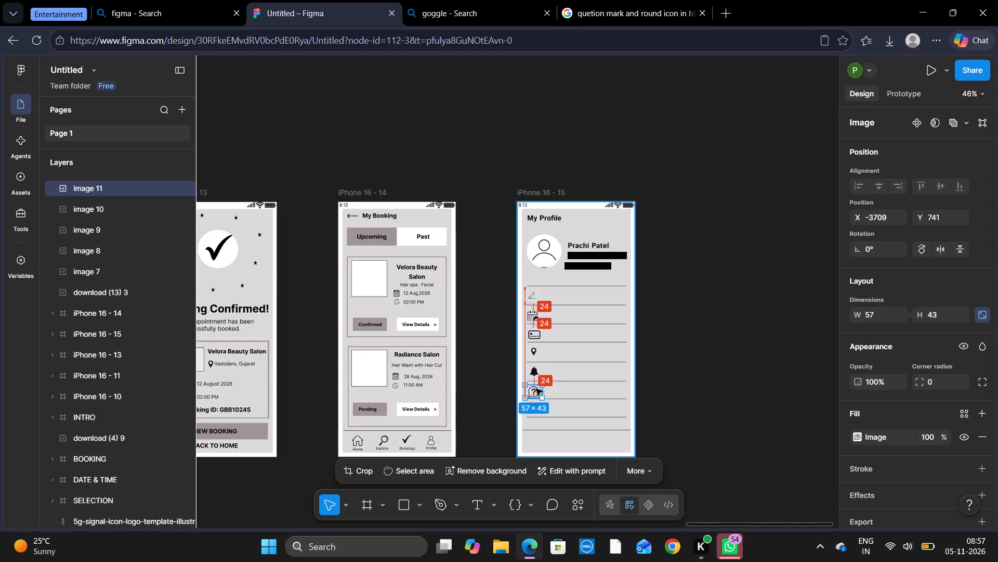
pyautogui.moveTo(536, 389); pyautogui.dragTo(537, 389)
pyautogui.click(701, 353)
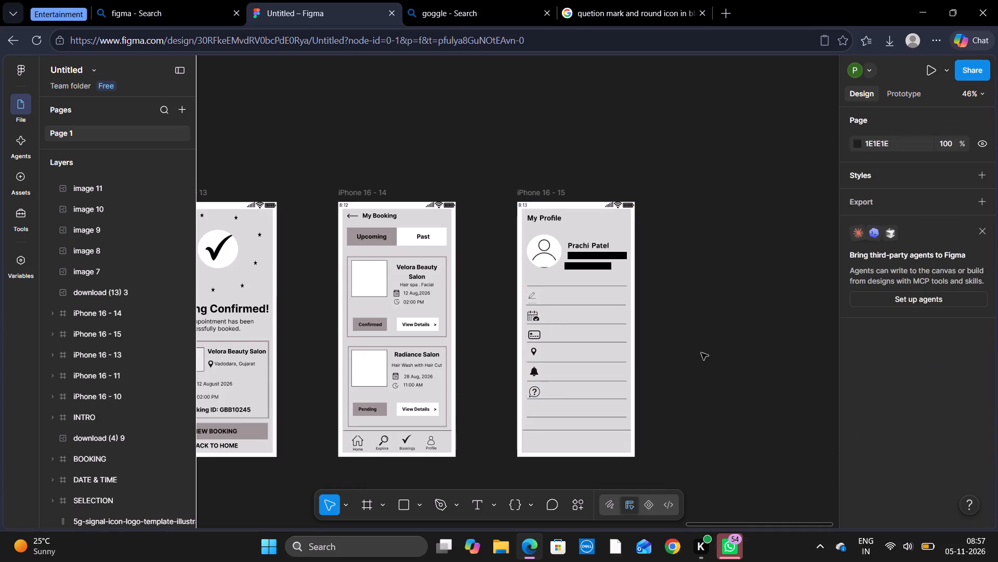
pyautogui.click(539, 394)
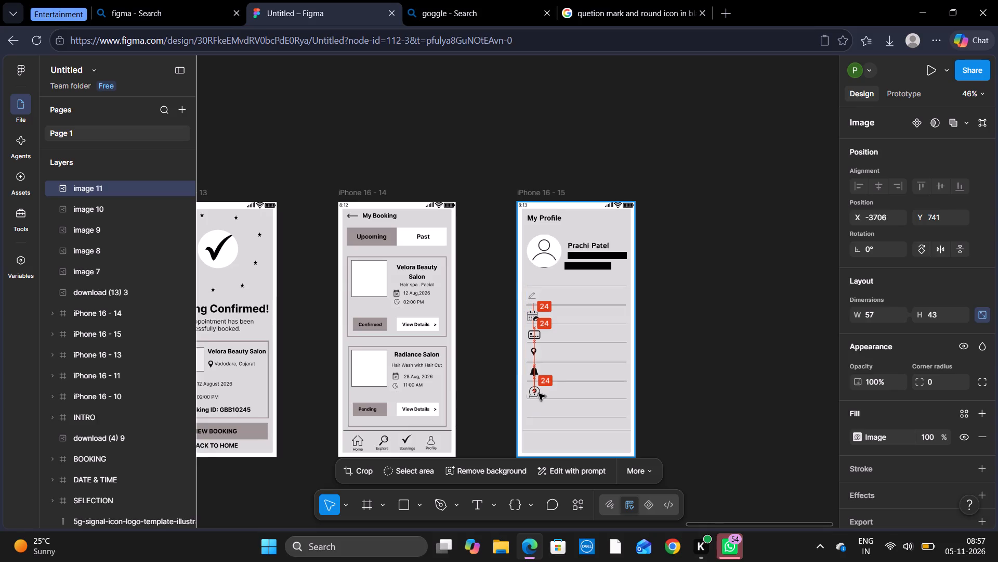
pyautogui.click(803, 374)
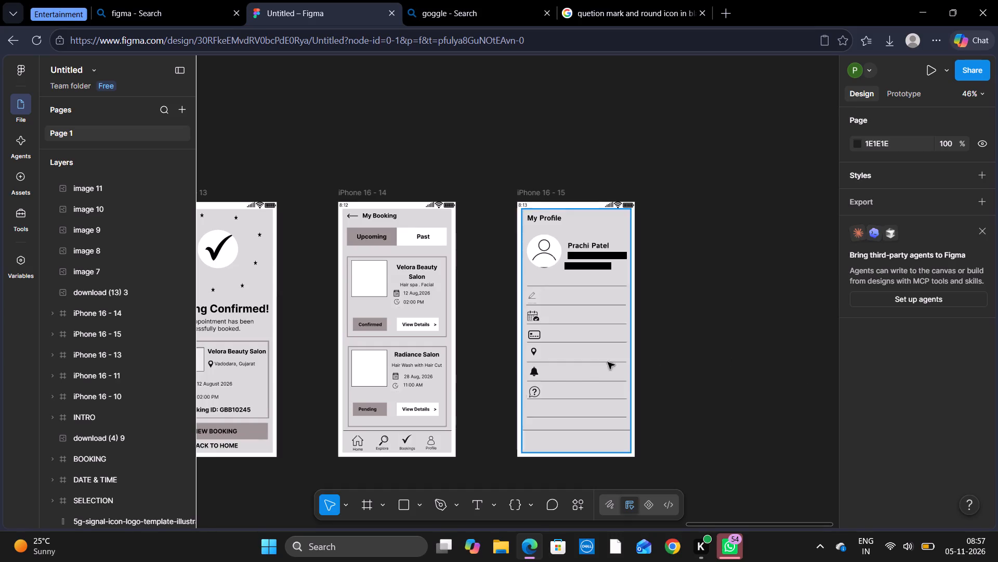
pyautogui.click(537, 392)
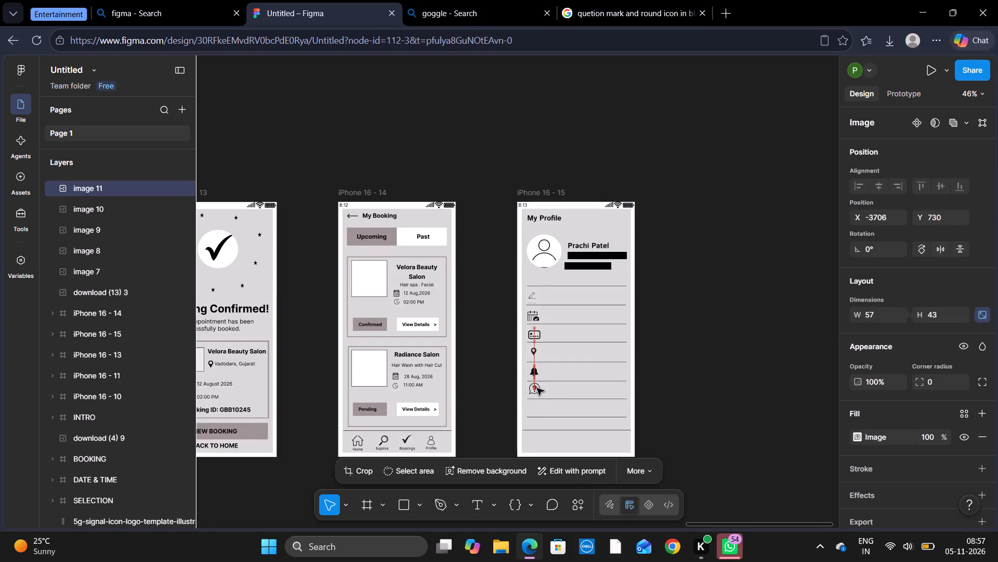
pyautogui.click(537, 389)
pyautogui.click(727, 399)
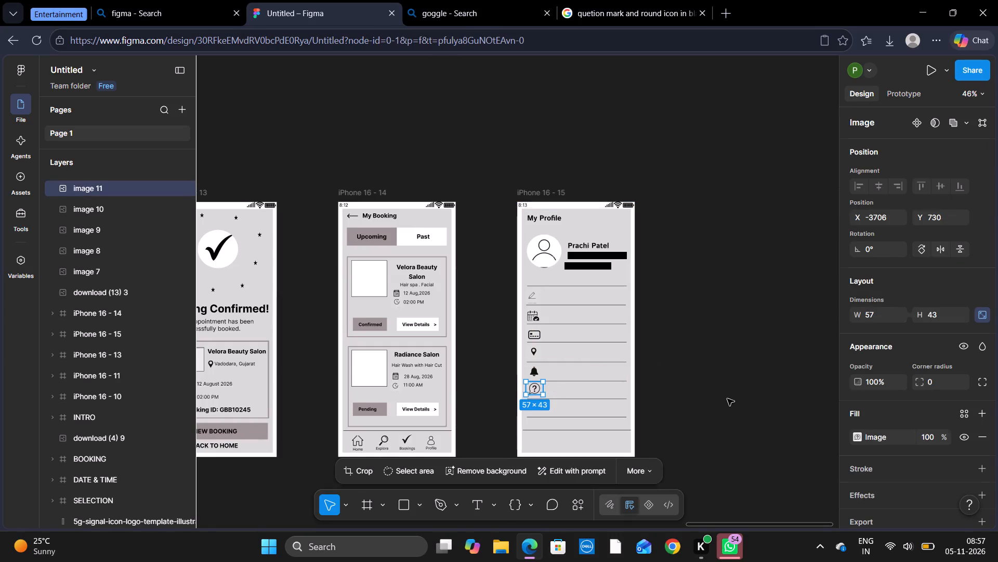
# Return to the Google results and change the search to "logout icon in black and white colour".
pyautogui.click(610, 20)
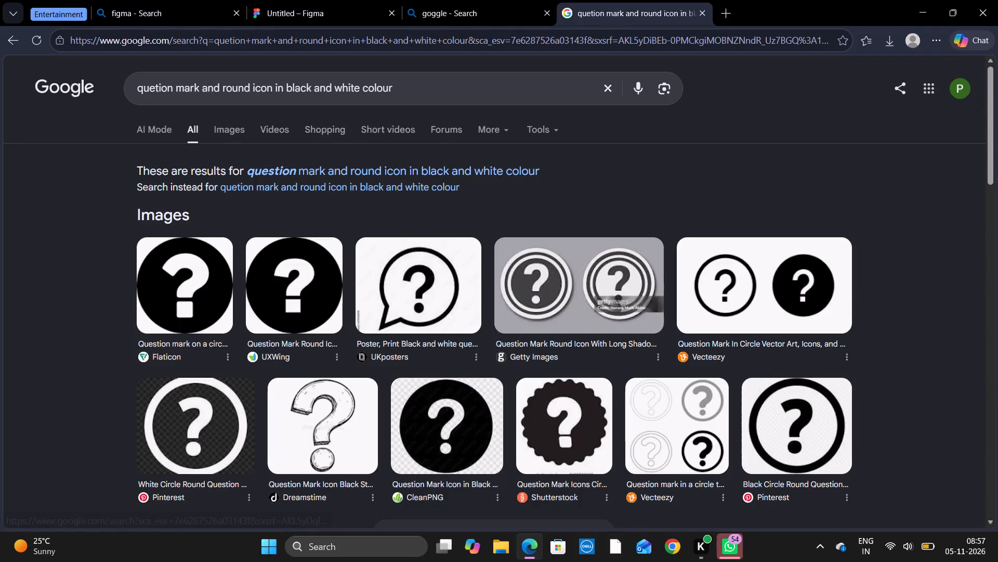
pyautogui.click(250, 86)
pyautogui.press('BackSpace')
pyautogui.press('BackSpace')
pyautogui.press('BackSpace')
pyautogui.press('BackSpace')
pyautogui.press('BackSpace')
pyautogui.press('BackSpace')
pyautogui.press('BackSpace')
pyautogui.press('BackSpace')
pyautogui.press('BackSpace')
pyautogui.press('BackSpace')
pyautogui.press('BackSpace')
pyautogui.press('BackSpace')
pyautogui.press('BackSpace')
pyautogui.press('BackSpace')
pyautogui.press('BackSpace')
pyautogui.press('BackSpace')
pyautogui.press('BackSpace')
pyautogui.press('BackSpace')
pyautogui.press('BackSpace')
pyautogui.press('BackSpace')
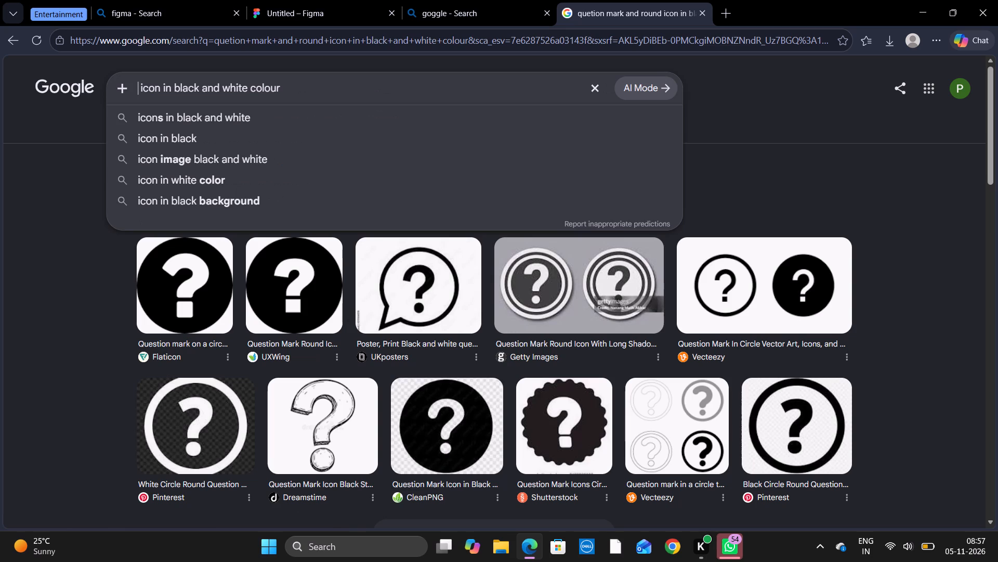
pyautogui.write('logout')
pyautogui.press('Return')
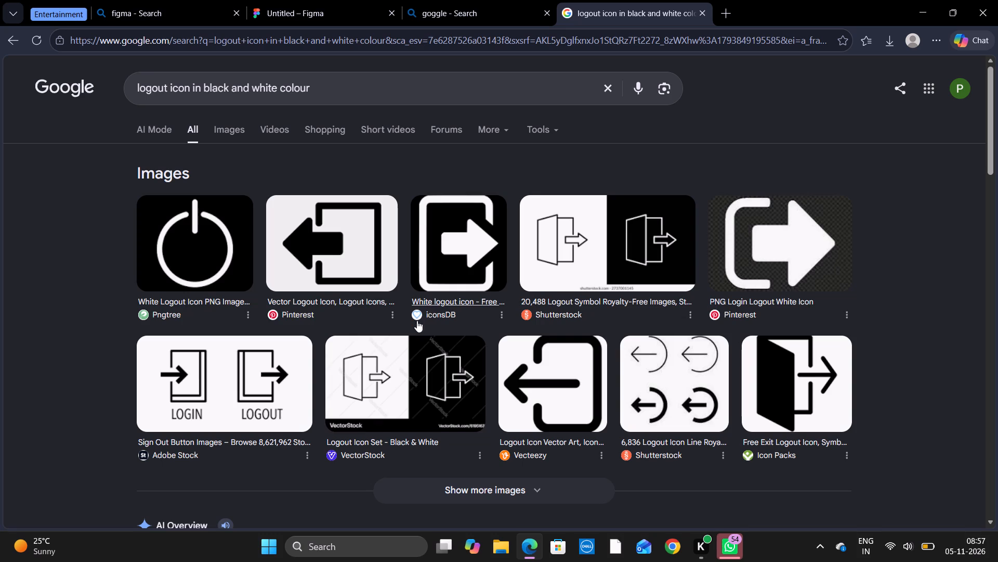
# Open the Shutterstock door-with-arrow result and copy the single outlined door-and-arrow image from Dreamstime among its related images.
pyautogui.scroll(-1, 635, 321)
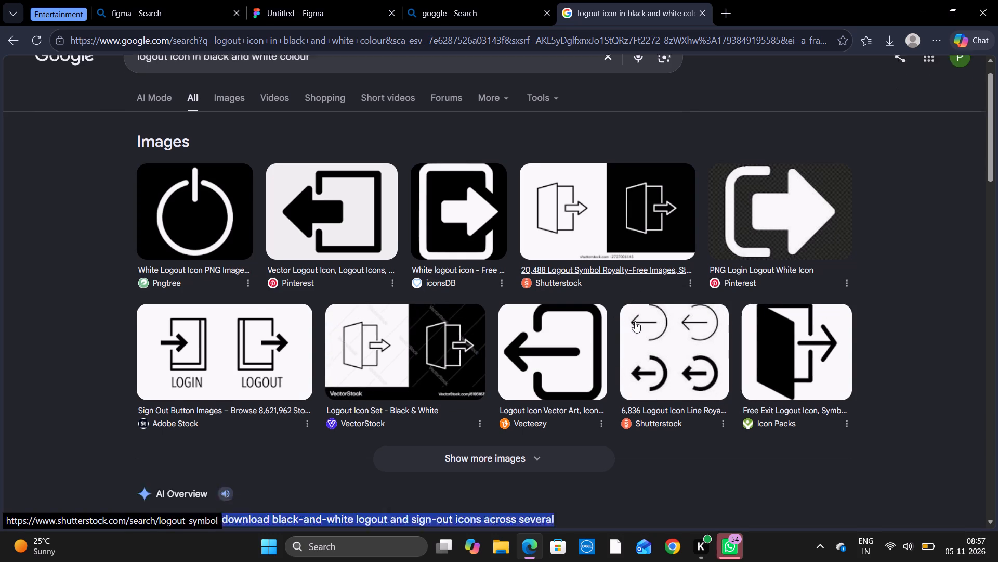
pyautogui.scroll(-1, 635, 321)
pyautogui.scroll(1, 635, 321)
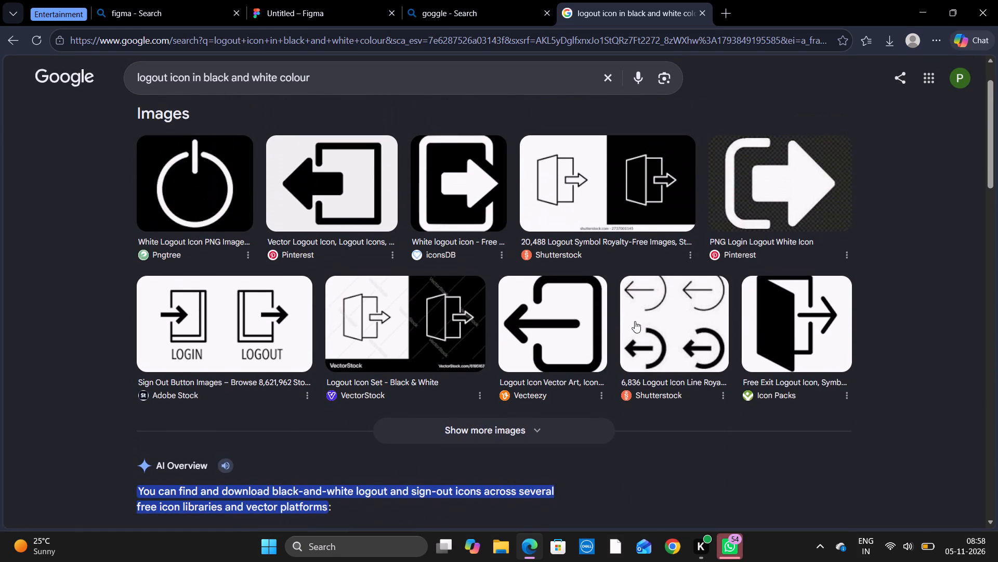
pyautogui.scroll(1, 635, 321)
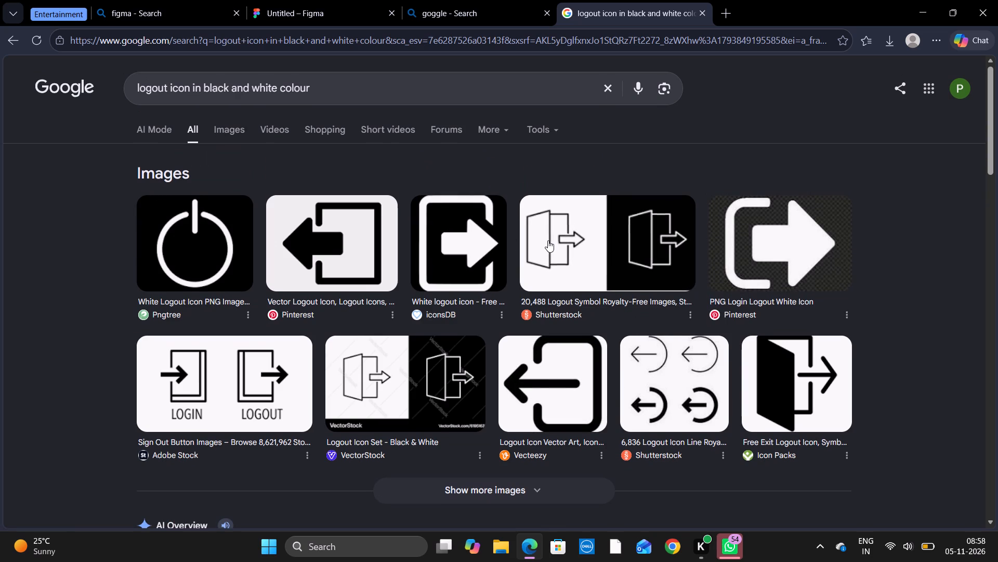
pyautogui.click(547, 238)
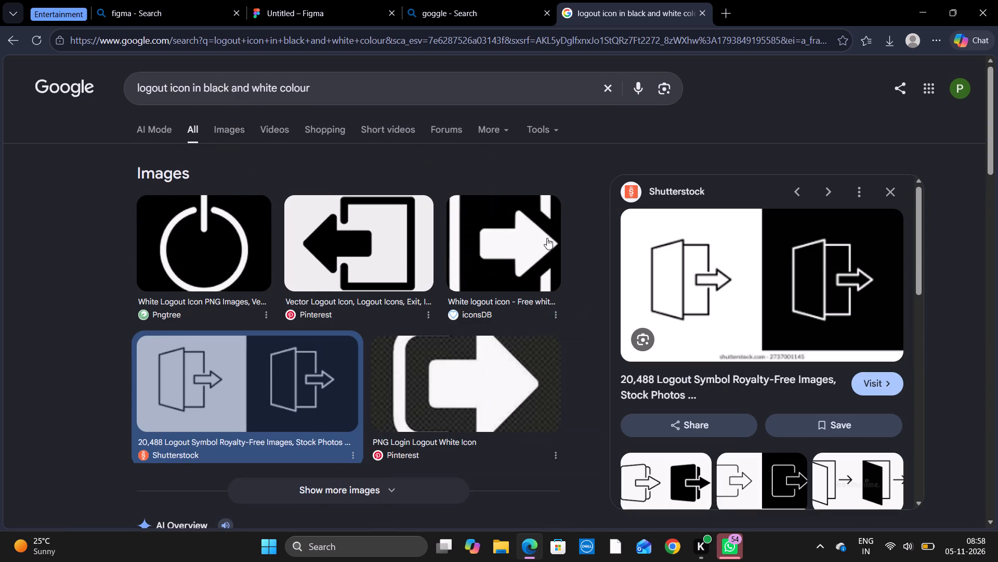
pyautogui.scroll(-3, 774, 410)
pyautogui.scroll(1, 774, 410)
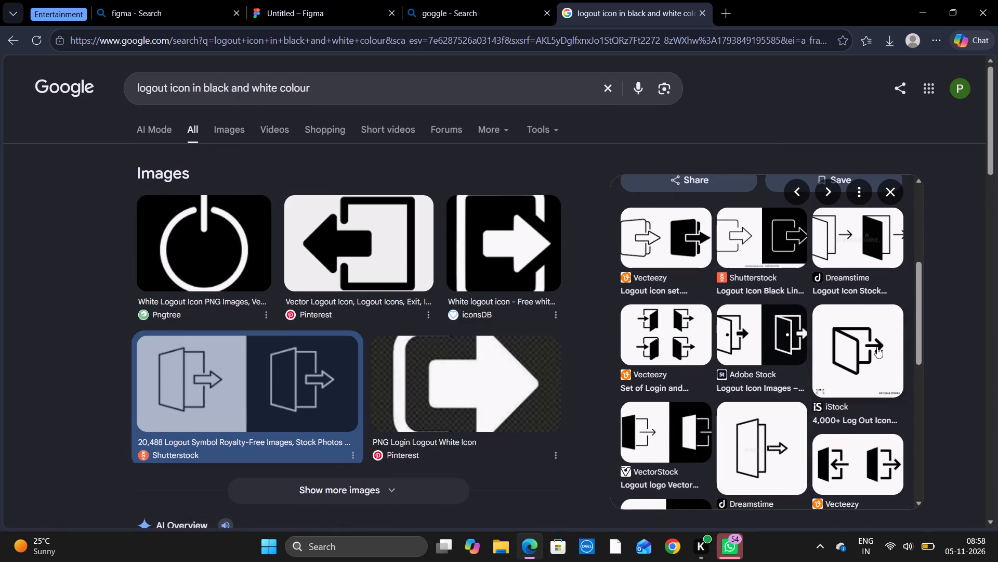
pyautogui.scroll(-1, 877, 347)
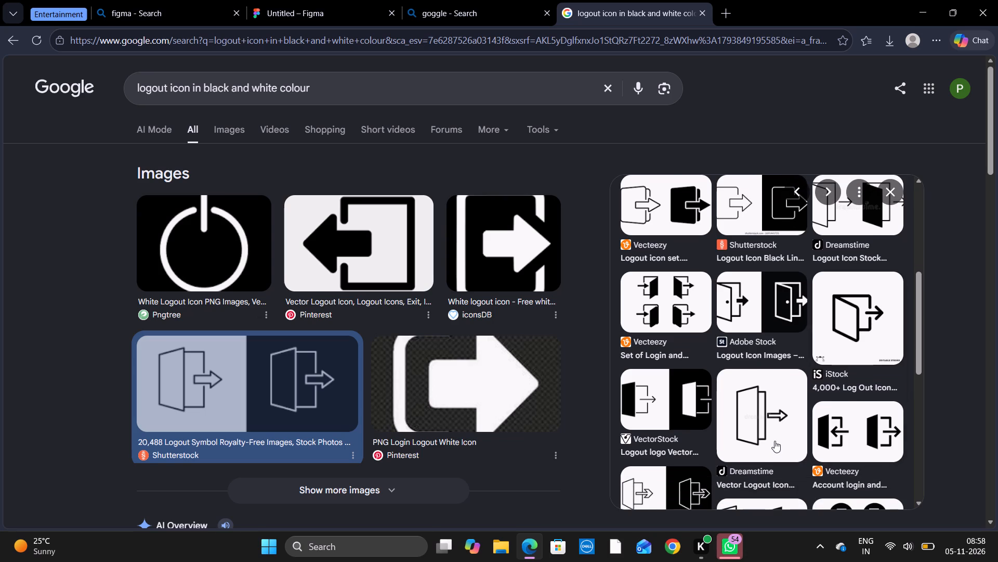
pyautogui.rightClick(774, 441)
pyautogui.click(856, 244)
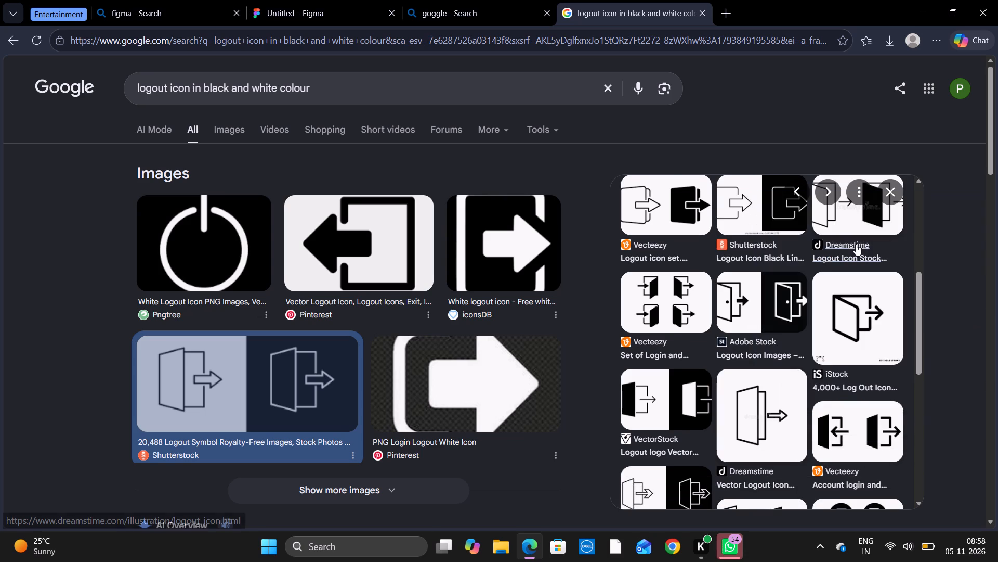
# Switch to the Untitled Figma file, paste the copied logout image and shrink it proportionally to about 72 × 72.
pyautogui.click(363, 0)
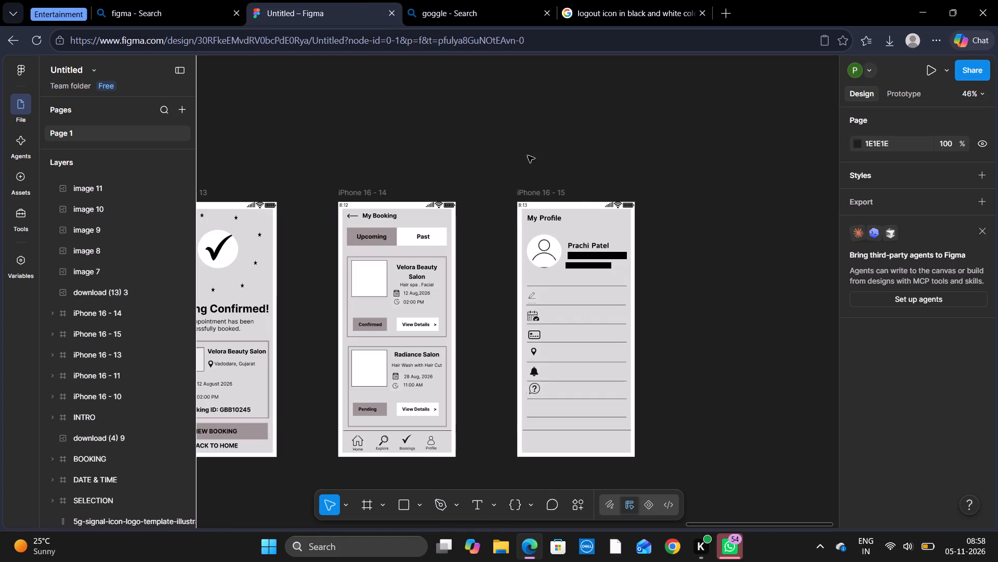
pyautogui.click(766, 277)
pyautogui.hotkey('ctrl', 'v')
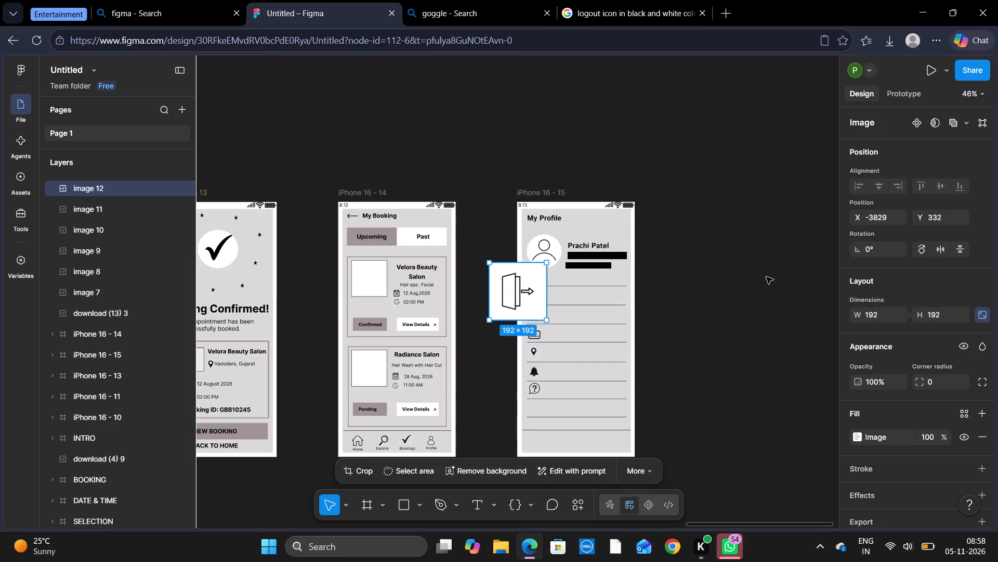
pyautogui.moveTo(489, 261); pyautogui.dragTo(498, 273)
pyautogui.moveTo(498, 273); pyautogui.dragTo(524, 307)
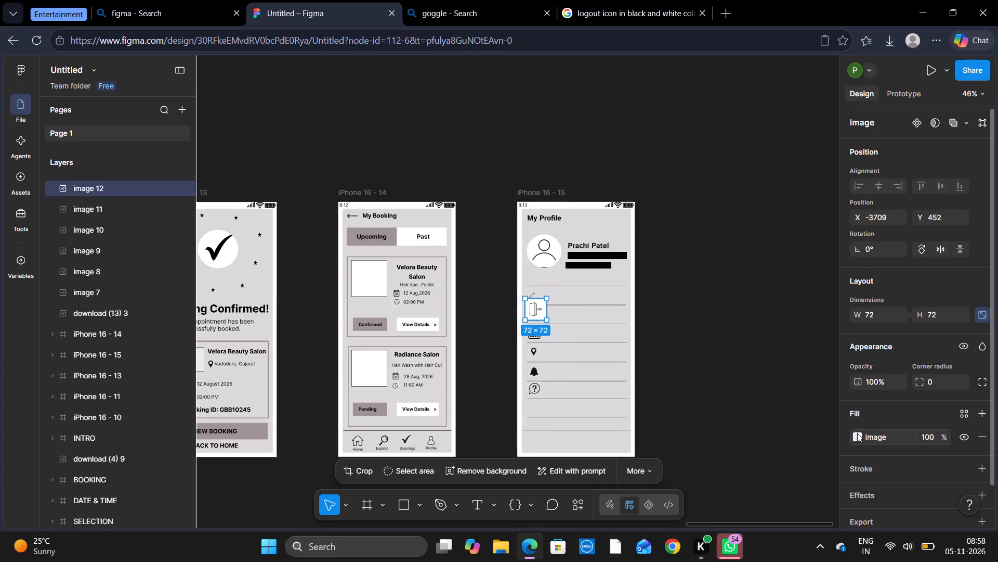
# Lower the contrast of the logout image's fill to about the minimum.
pyautogui.click(857, 433)
pyautogui.click(753, 397)
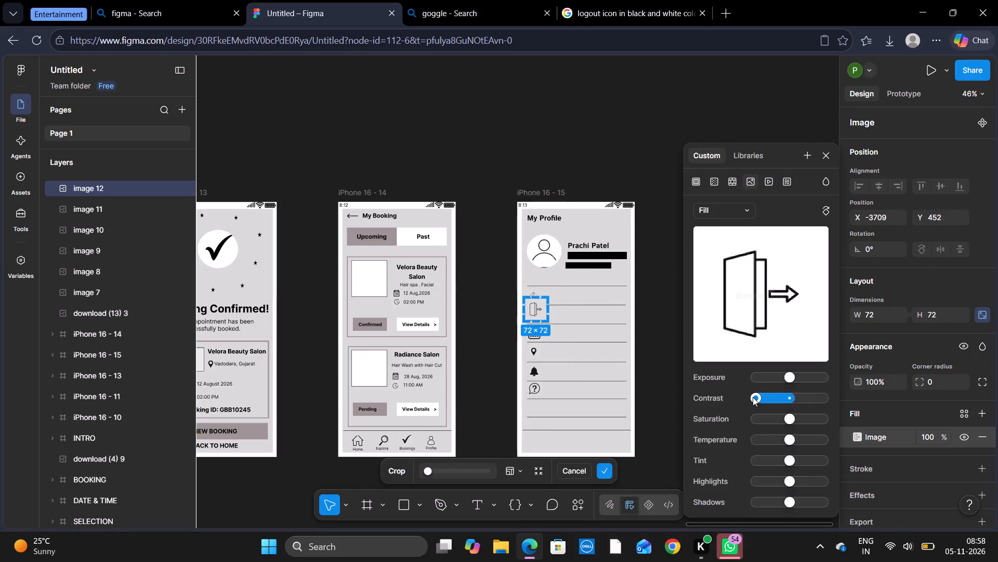
pyautogui.click(825, 152)
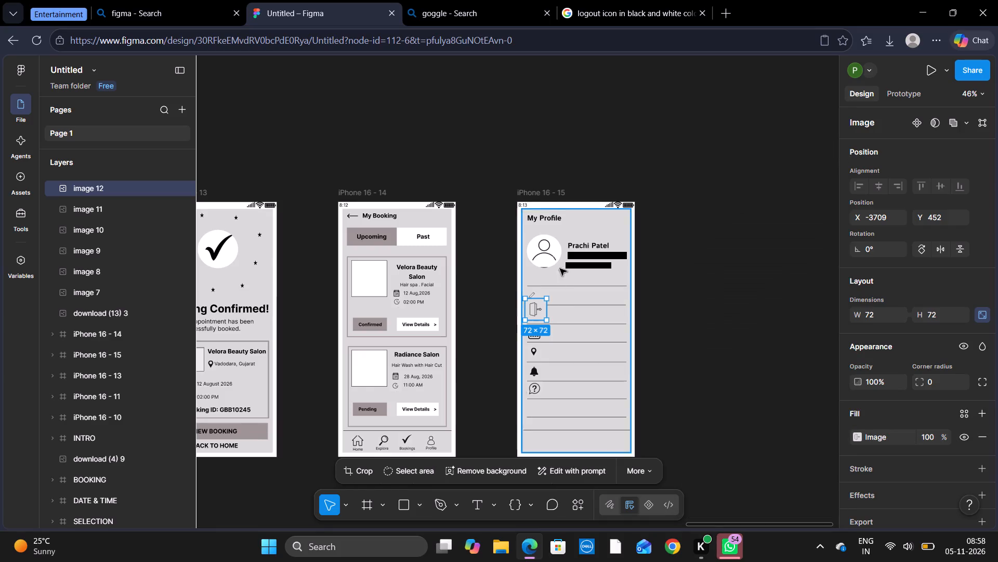
# Shrink the logout image to about 55 × 55 and set it on the empty canvas beside My Profile, at about X -2990, Y 498.
pyautogui.moveTo(527, 298); pyautogui.dragTo(531, 303)
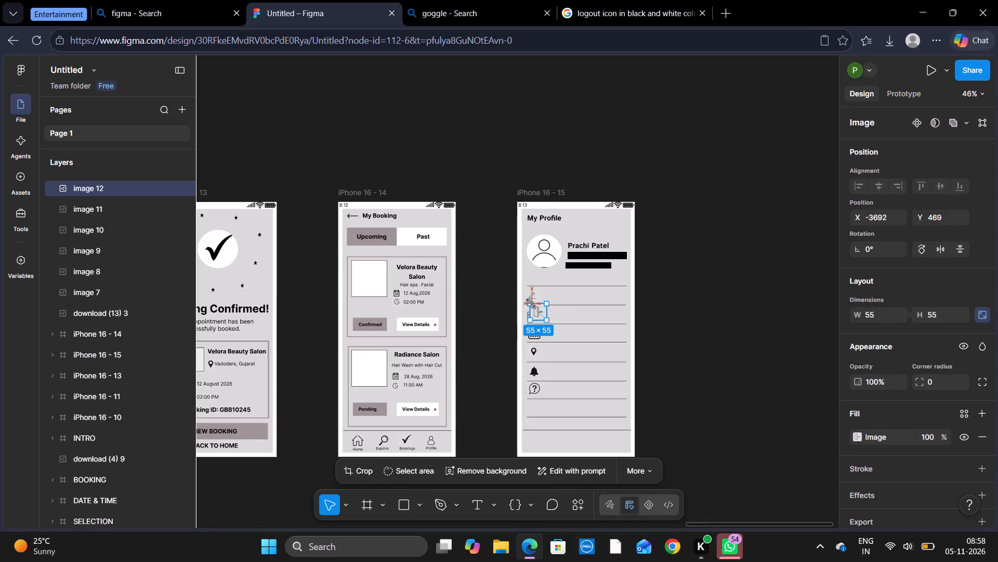
pyautogui.click(531, 303)
pyautogui.moveTo(542, 311); pyautogui.dragTo(537, 404)
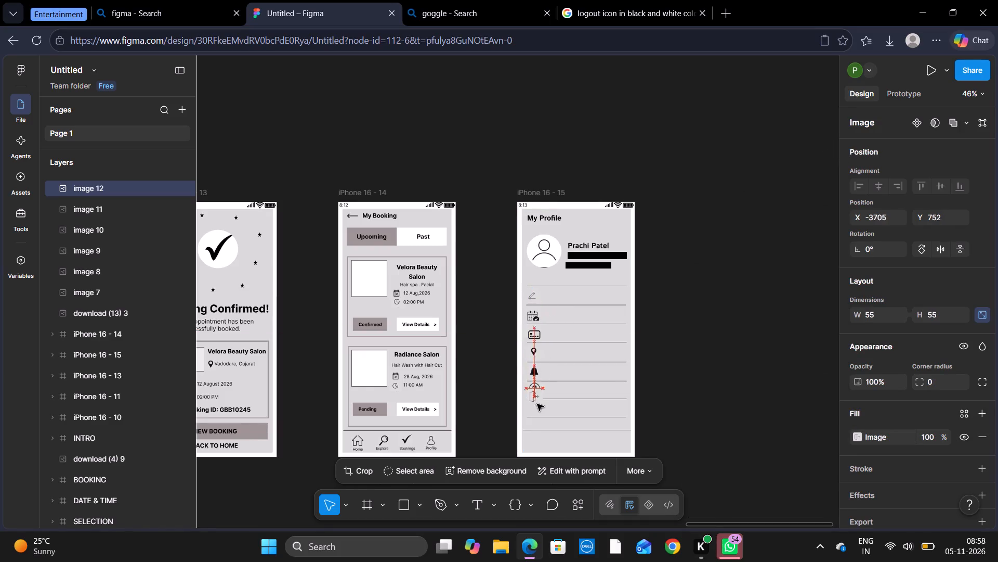
pyautogui.moveTo(537, 404); pyautogui.dragTo(540, 407)
pyautogui.moveTo(540, 407); pyautogui.dragTo(752, 321)
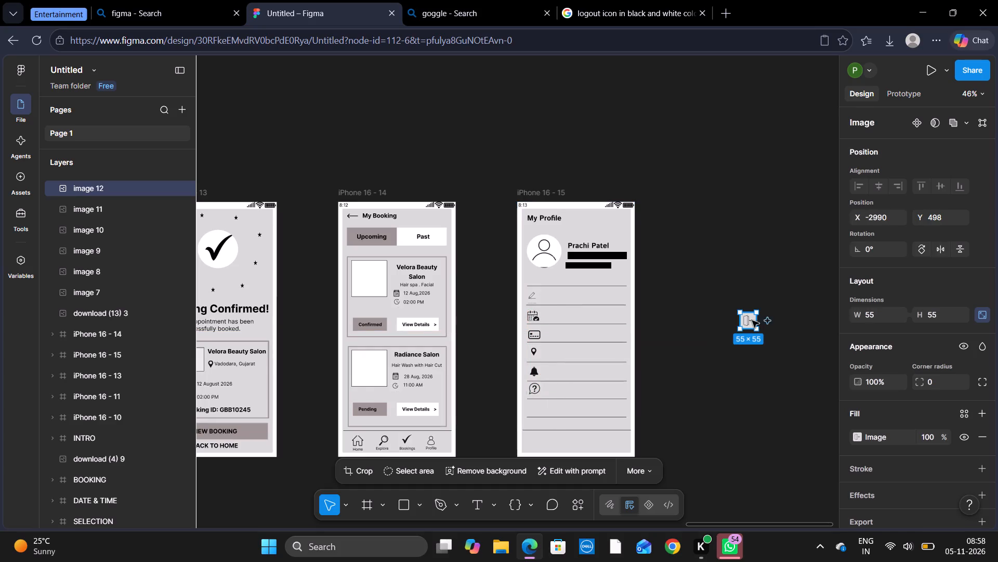
pyautogui.click(752, 321)
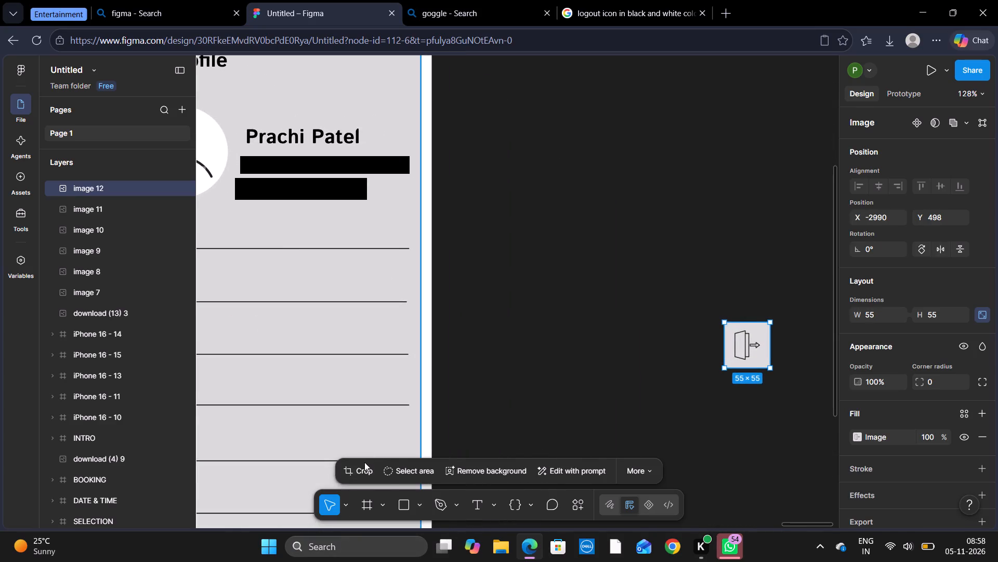
# Crop the top and bottom of the logout image down to about 55 × 39.
pyautogui.click(362, 472)
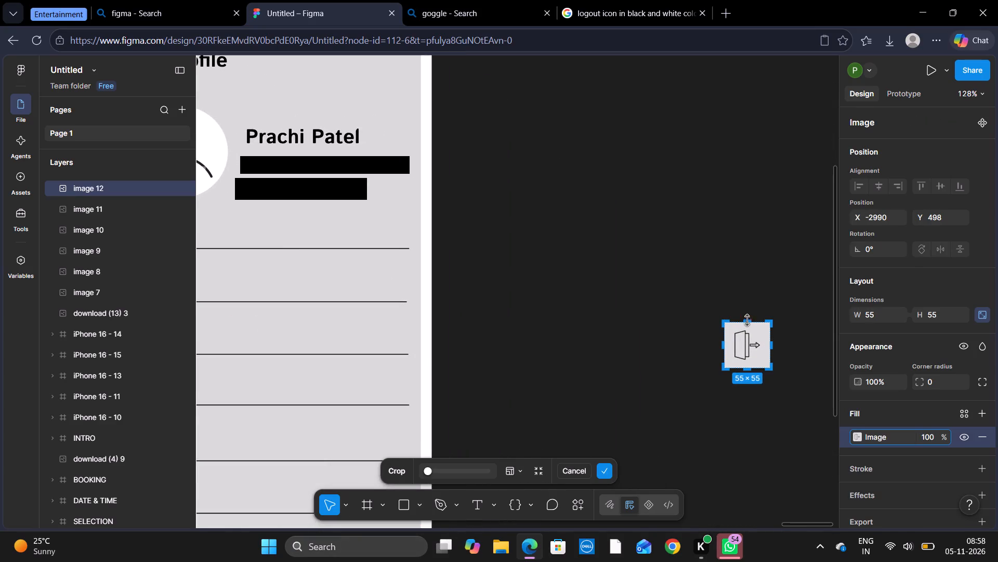
pyautogui.moveTo(747, 322); pyautogui.dragTo(748, 326)
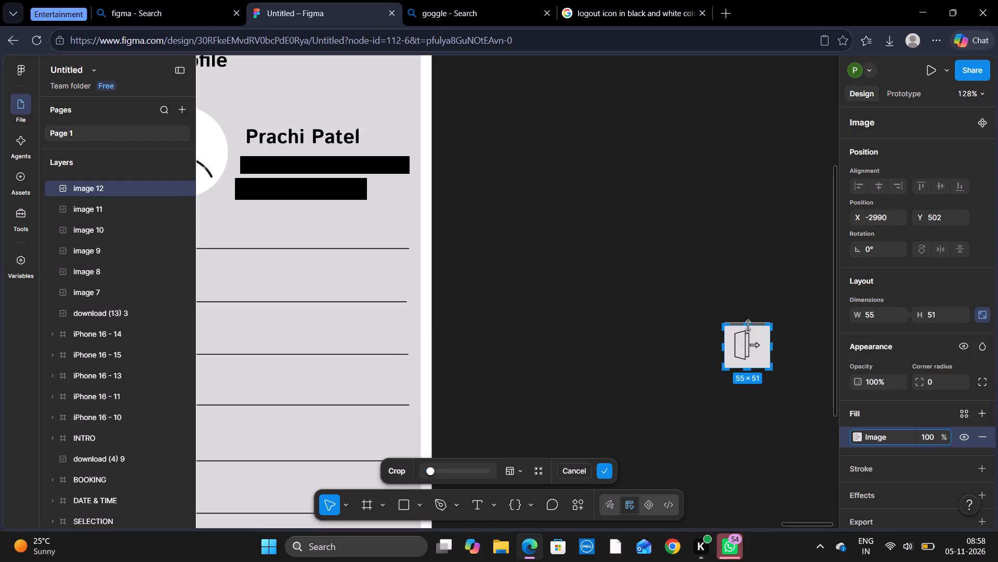
pyautogui.moveTo(748, 326); pyautogui.dragTo(748, 331)
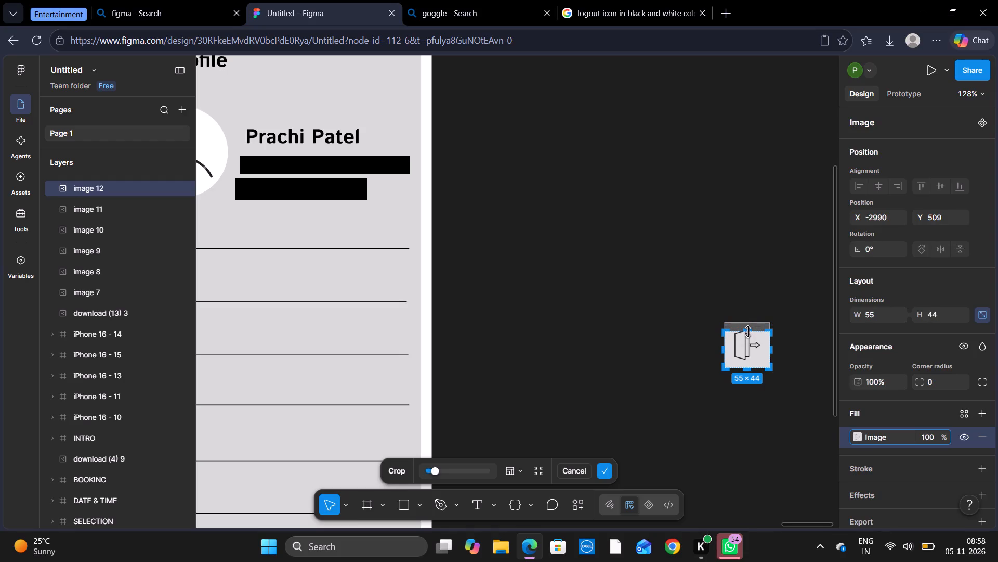
pyautogui.moveTo(748, 331); pyautogui.dragTo(748, 330)
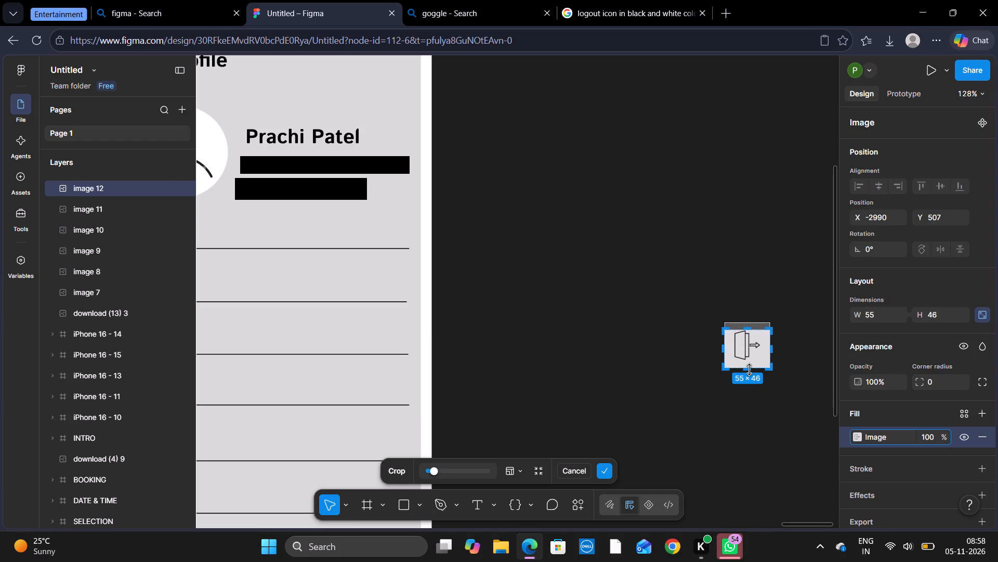
pyautogui.moveTo(749, 369); pyautogui.dragTo(748, 363)
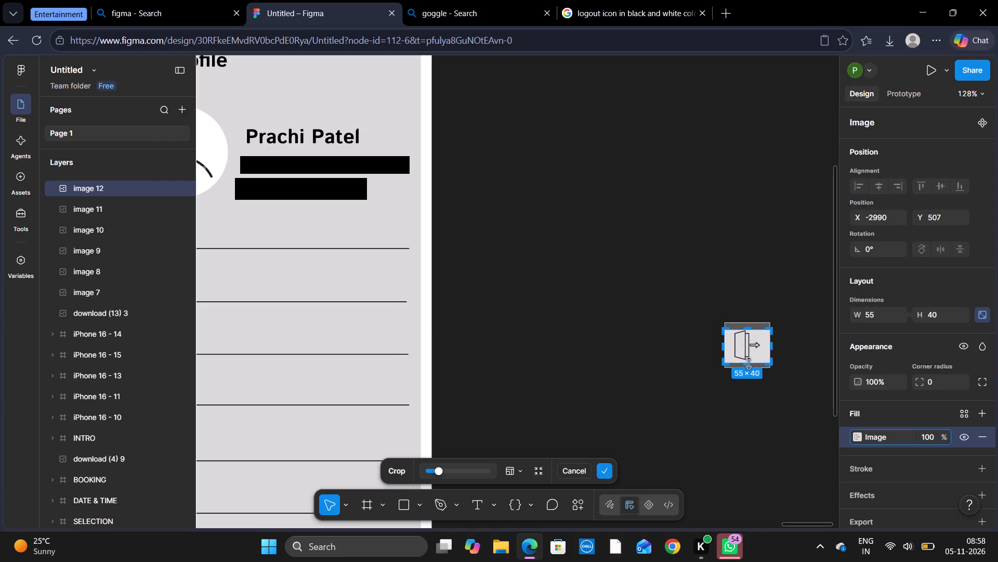
pyautogui.moveTo(748, 363); pyautogui.dragTo(748, 362)
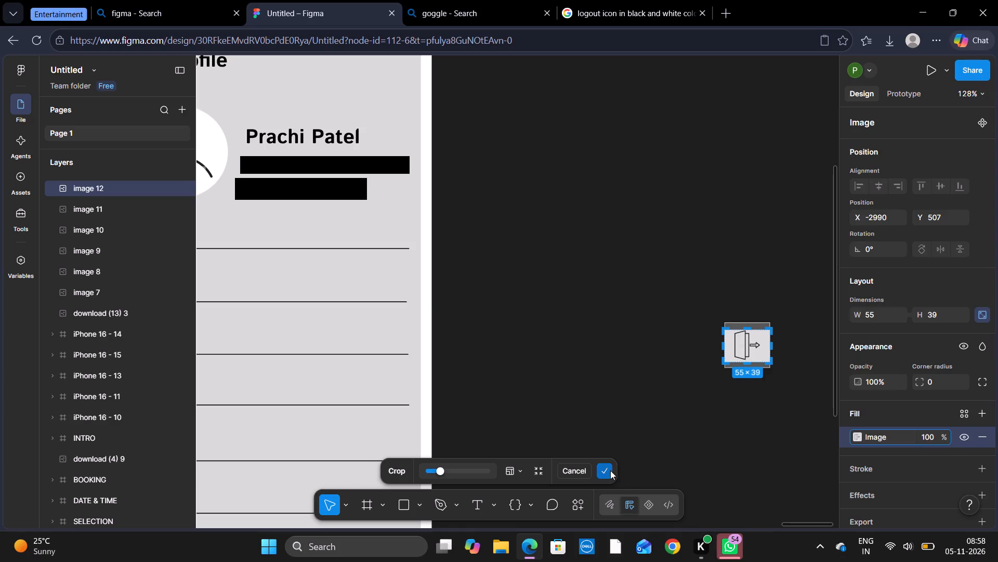
pyautogui.click(610, 470)
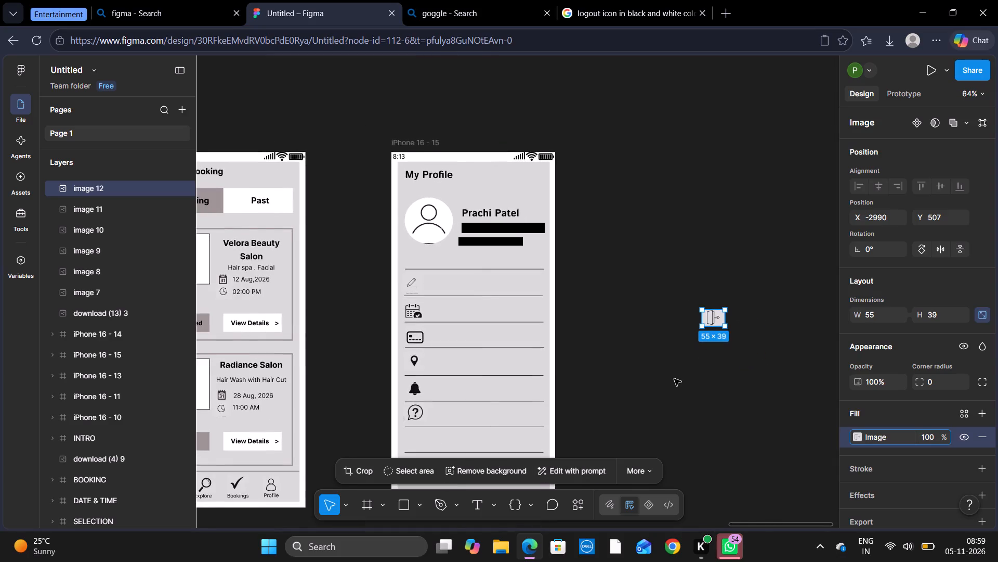
# Move the logout icon into the row below the question mark on the My Profile screen, at about X 33, Y 671.
pyautogui.scroll(-1, 673, 369)
pyautogui.moveTo(719, 264); pyautogui.dragTo(685, 279)
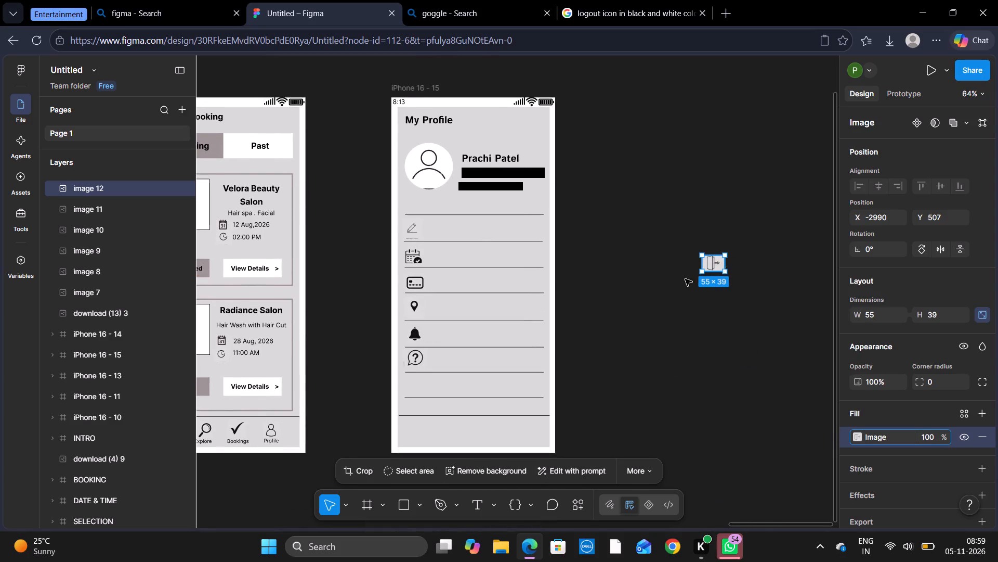
pyautogui.moveTo(685, 279); pyautogui.dragTo(421, 387)
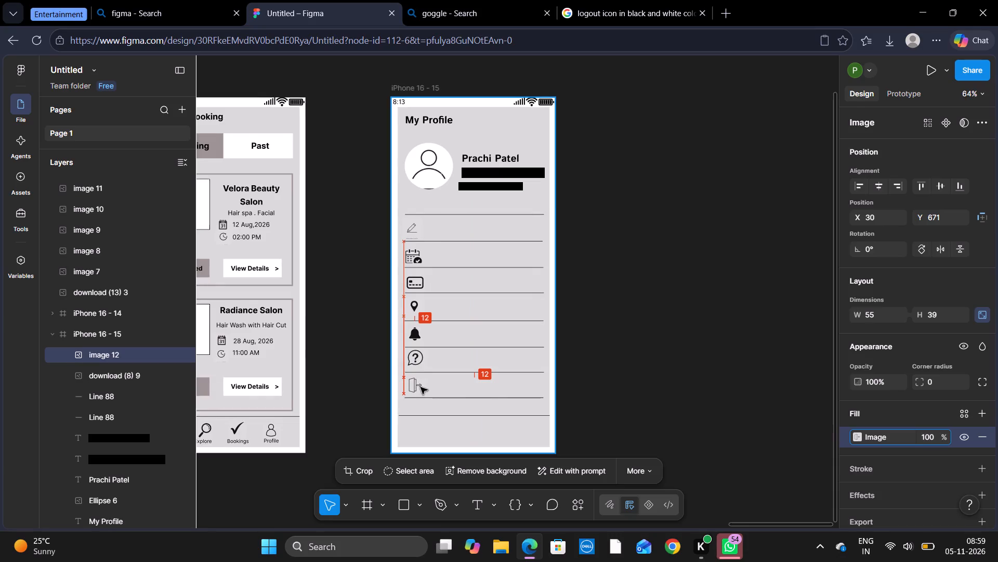
pyautogui.moveTo(421, 387); pyautogui.dragTo(423, 387)
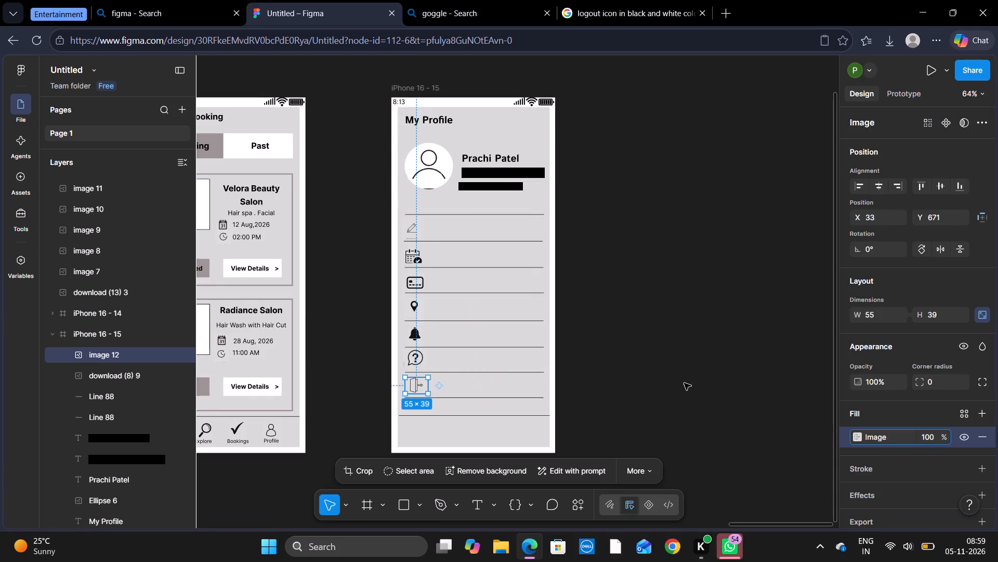
pyautogui.click(684, 383)
# Duplicate the My Booking screen's home icon into the bottom bar of the My Profile screen, at about X 40, Y 775.
pyautogui.hscroll(2, 684, 383)
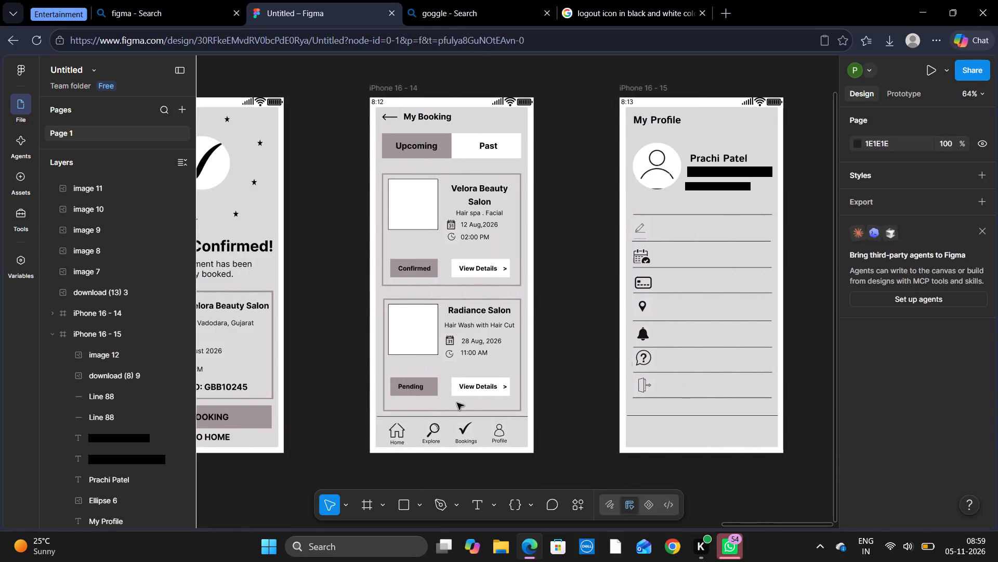
pyautogui.click(388, 432)
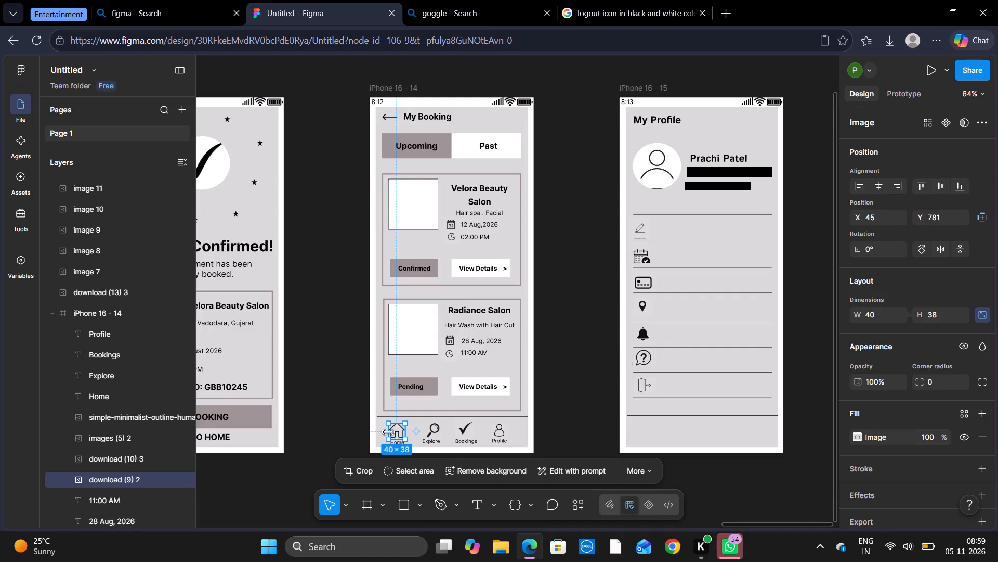
pyautogui.hotkey('ctrl', 'c')
pyautogui.hotkey('ctrl', 'v')
pyautogui.moveTo(394, 432); pyautogui.dragTo(459, 442)
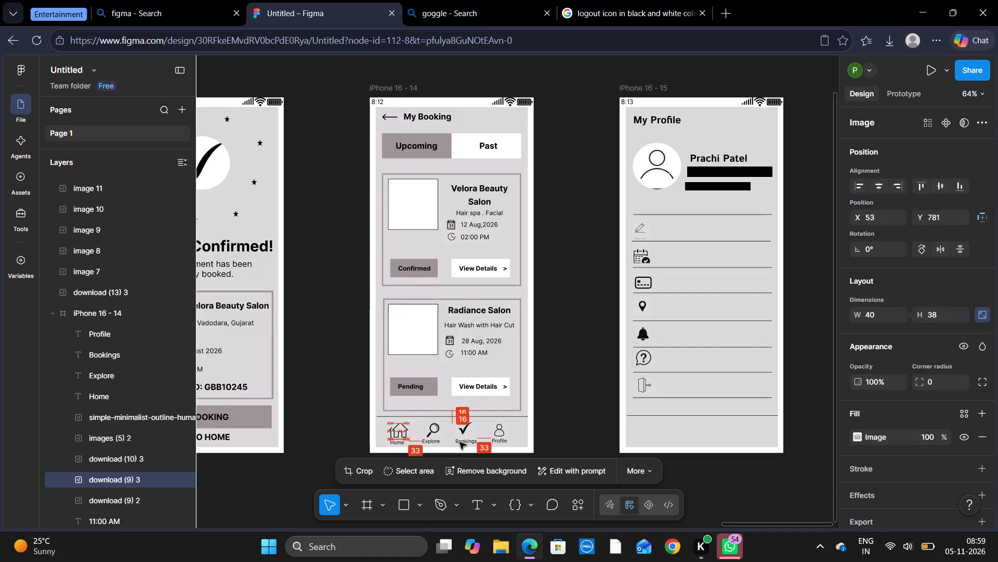
pyautogui.moveTo(459, 442); pyautogui.dragTo(640, 429)
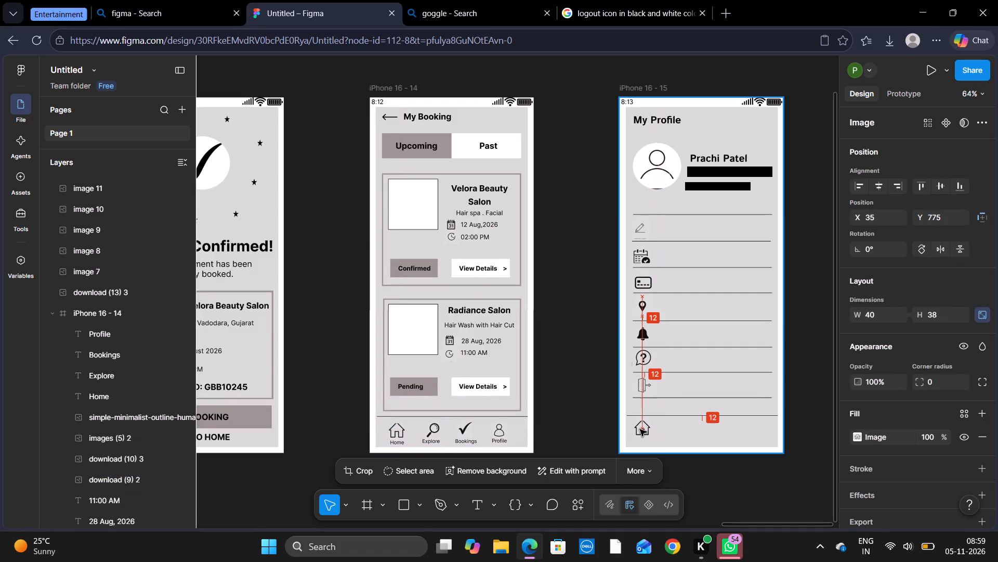
pyautogui.moveTo(640, 429); pyautogui.dragTo(641, 430)
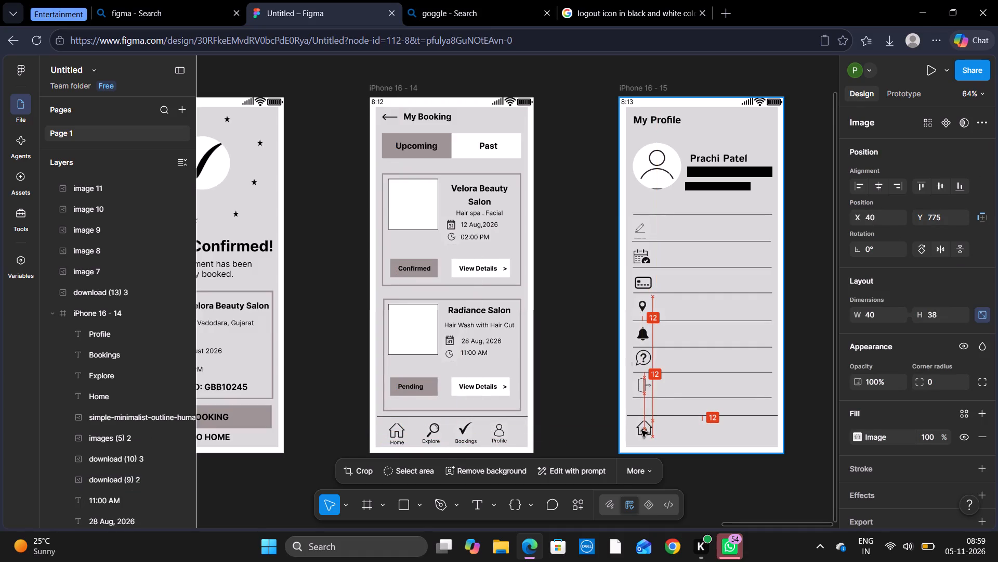
pyautogui.moveTo(641, 430); pyautogui.dragTo(641, 432)
# Duplicate the My Booking screen's search icon into the My Profile bottom bar beside the home icon, at about X 127, Y 775.
pyautogui.click(439, 429)
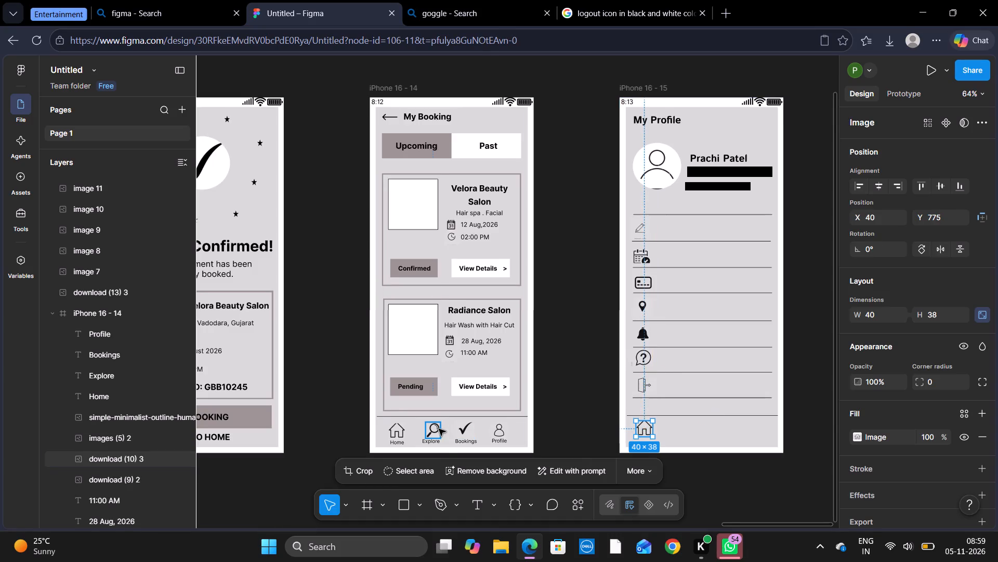
pyautogui.hotkey('ctrl', 'c')
pyautogui.hotkey('ctrl', 'v')
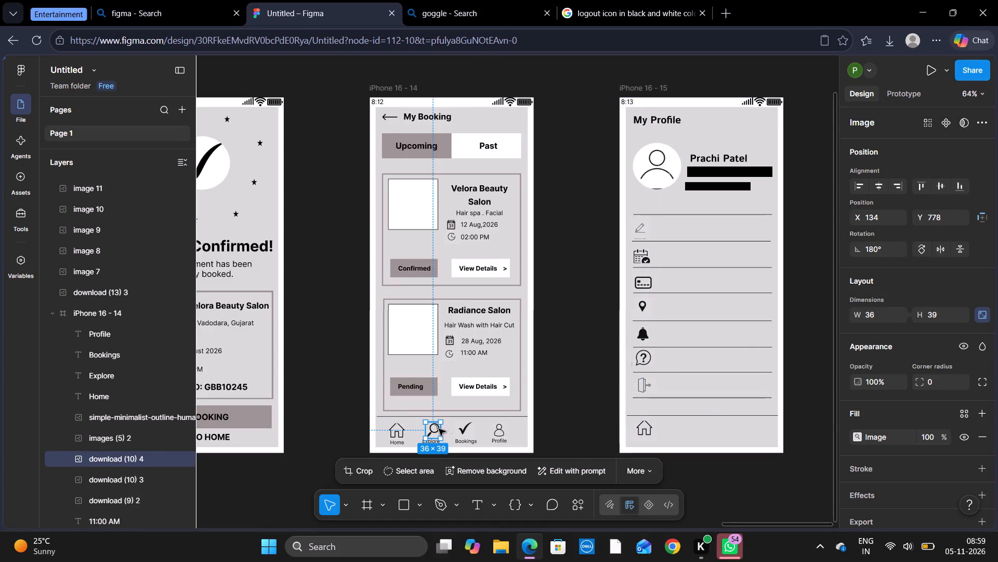
pyautogui.moveTo(439, 429); pyautogui.dragTo(667, 437)
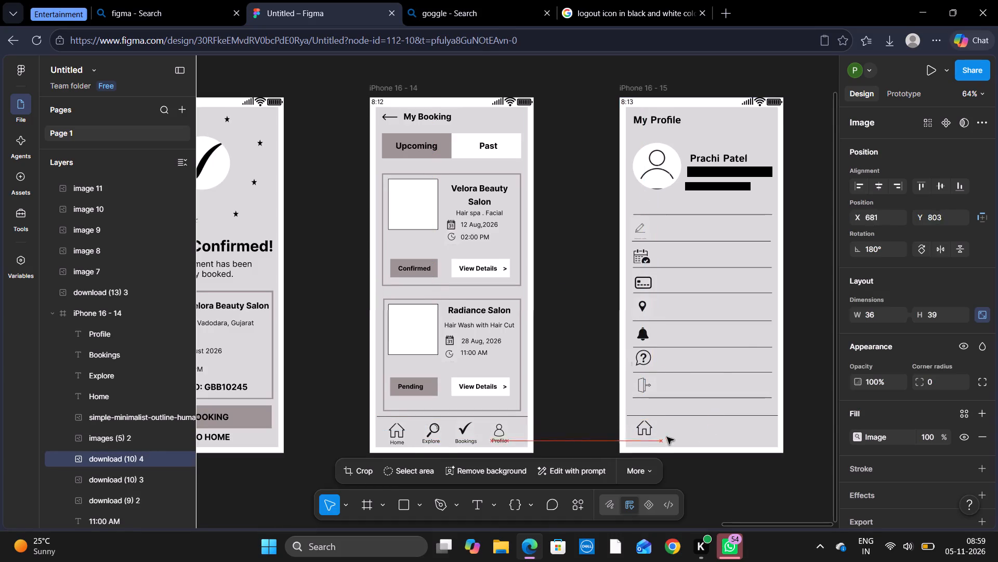
pyautogui.moveTo(667, 437); pyautogui.dragTo(681, 429)
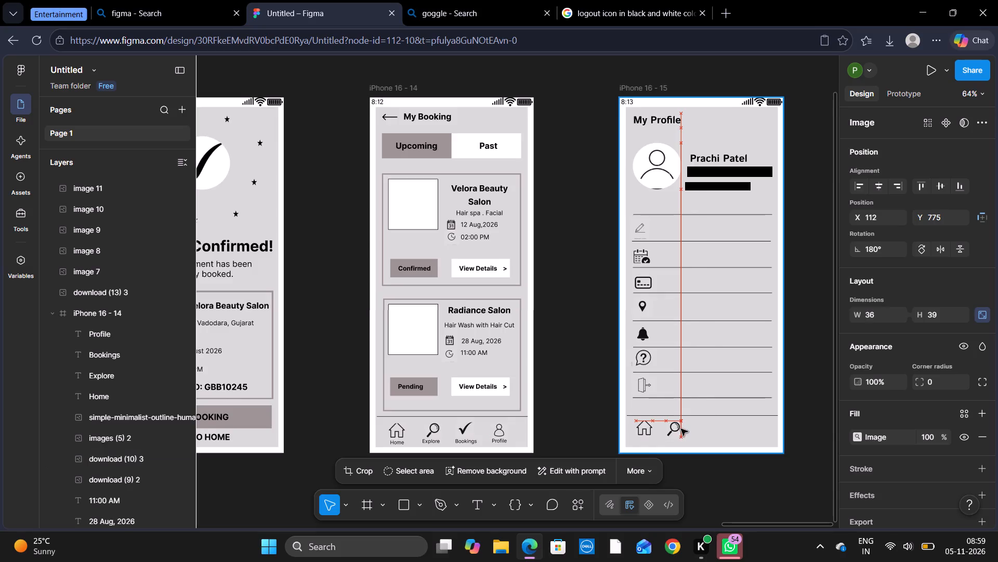
pyautogui.moveTo(681, 429); pyautogui.dragTo(682, 428)
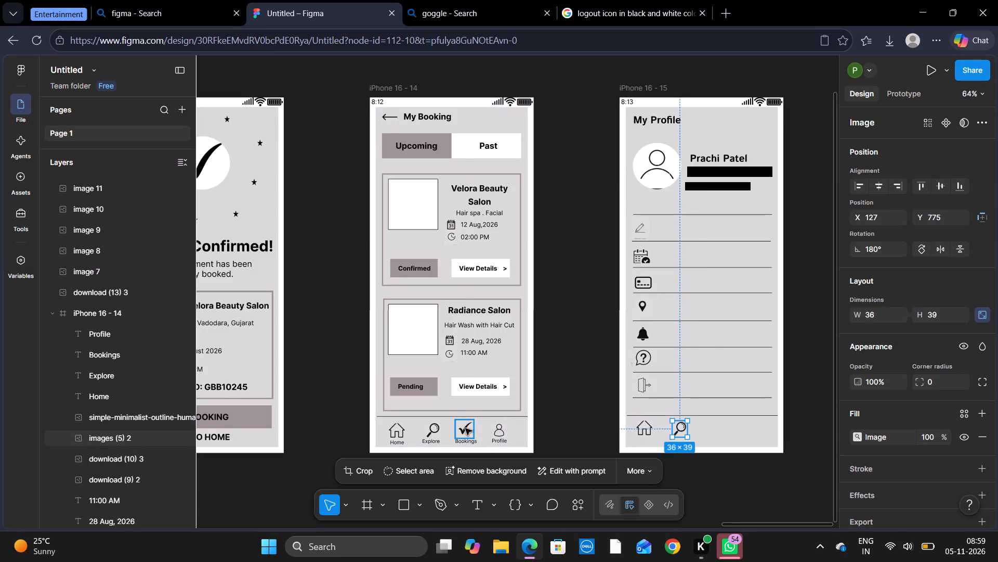
# Duplicate the My Booking screen's checkmark icon into the My Profile bottom bar, just after the search icon.
pyautogui.click(464, 428)
pyautogui.hotkey('ctrl', 'c')
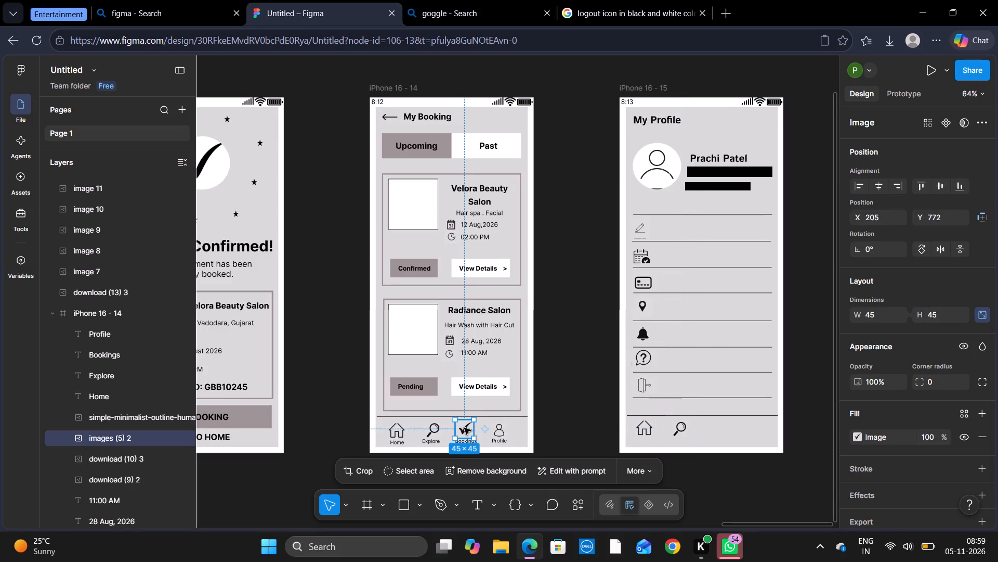
pyautogui.hotkey('ctrl', 'v')
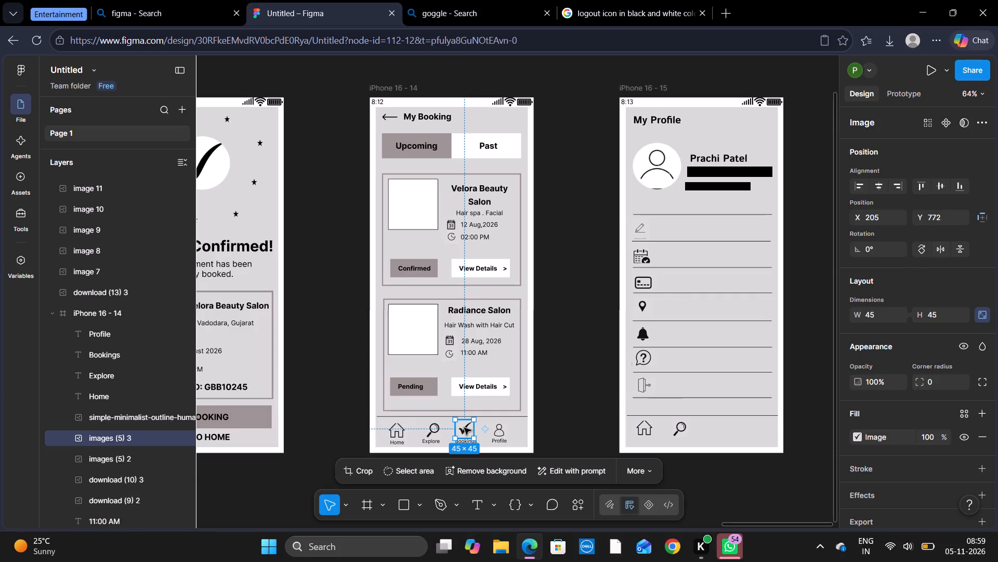
pyautogui.moveTo(464, 428); pyautogui.dragTo(753, 427)
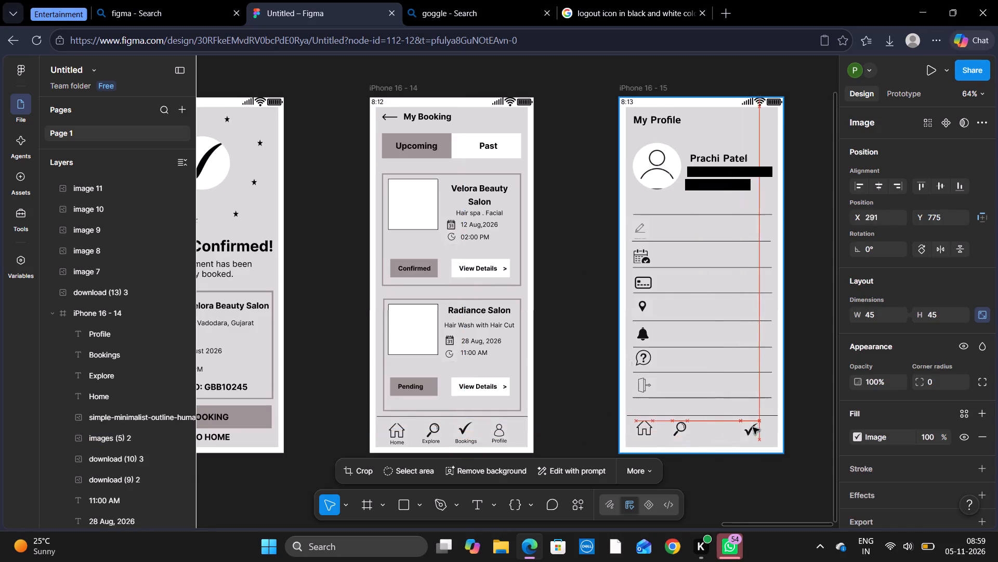
pyautogui.moveTo(753, 427); pyautogui.dragTo(712, 431)
# Duplicate the My Booking screen's person icon to the end of the My Profile bottom bar, at about X 293, level with the other icons.
pyautogui.click(496, 435)
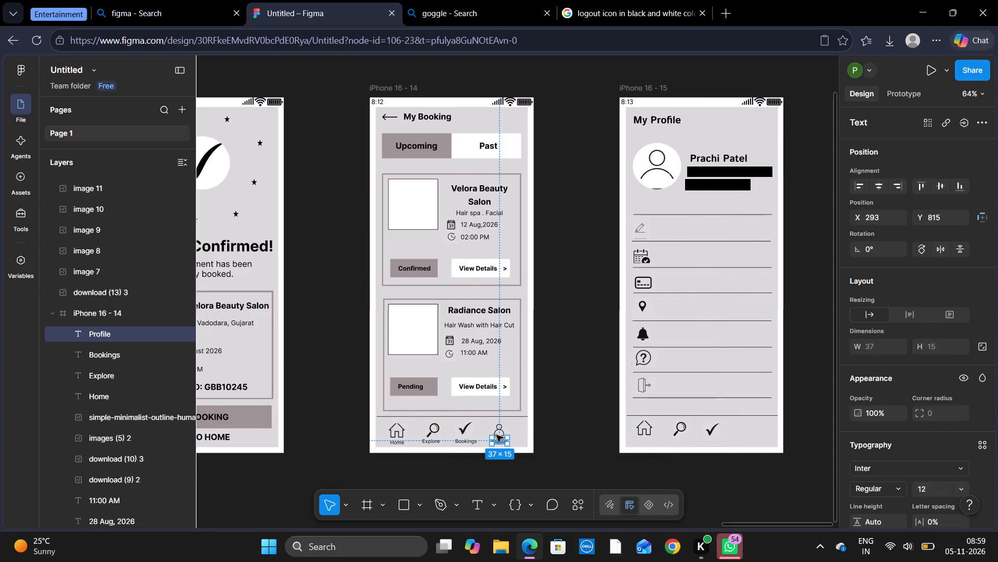
pyautogui.click(546, 452)
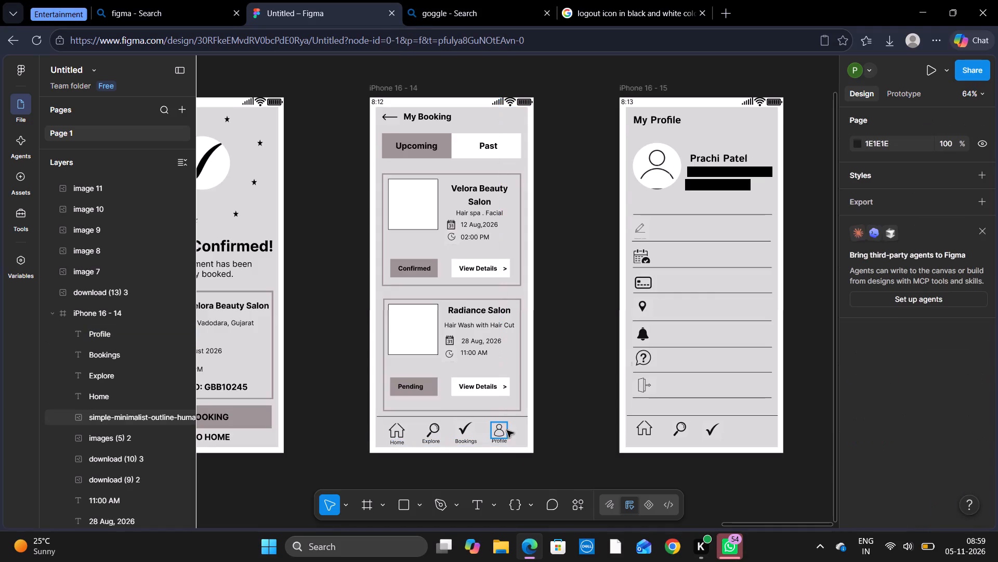
pyautogui.click(503, 429)
pyautogui.hotkey('ctrl', 'c')
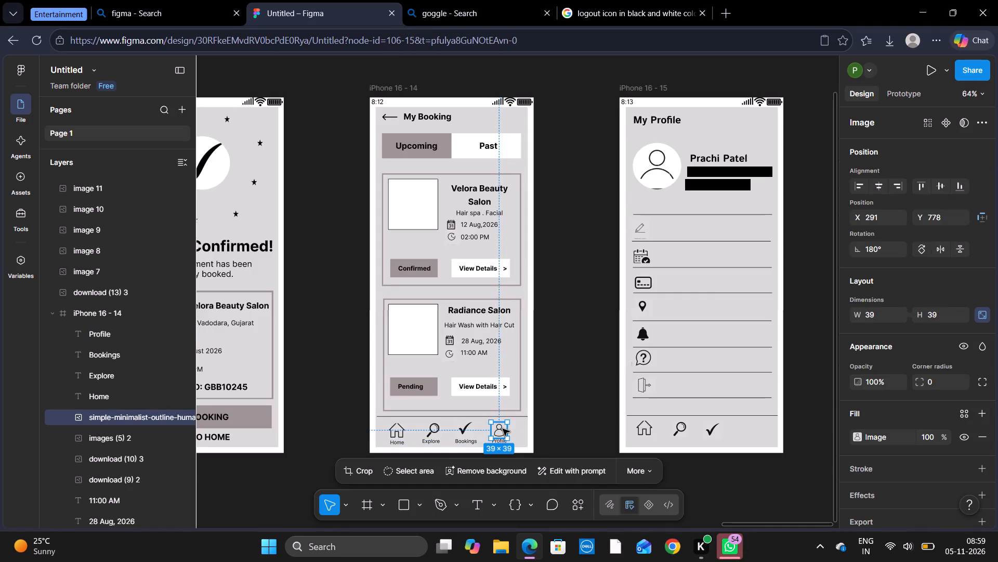
pyautogui.hotkey('ctrl', 'v')
pyautogui.moveTo(503, 429); pyautogui.dragTo(698, 414)
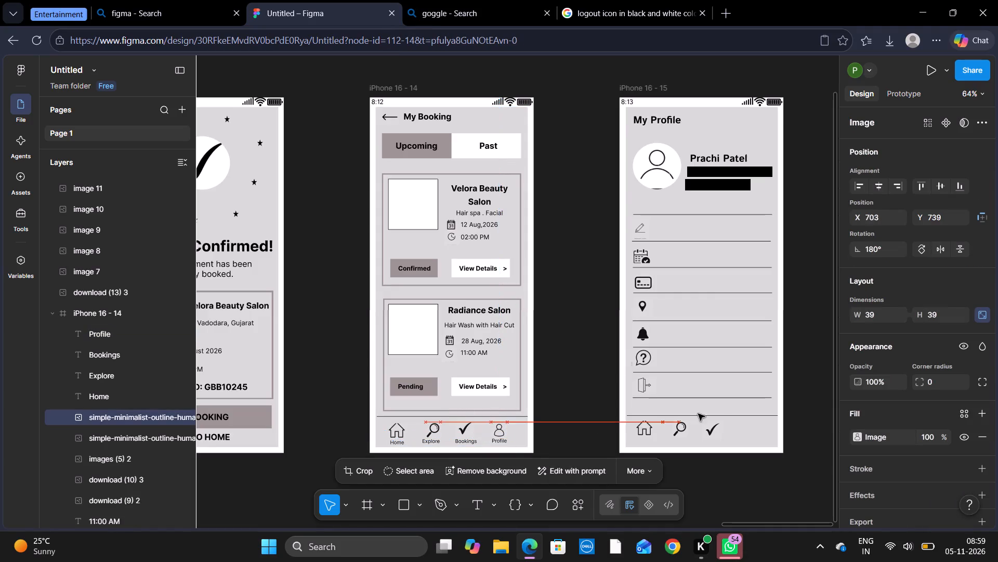
pyautogui.moveTo(698, 414); pyautogui.dragTo(753, 429)
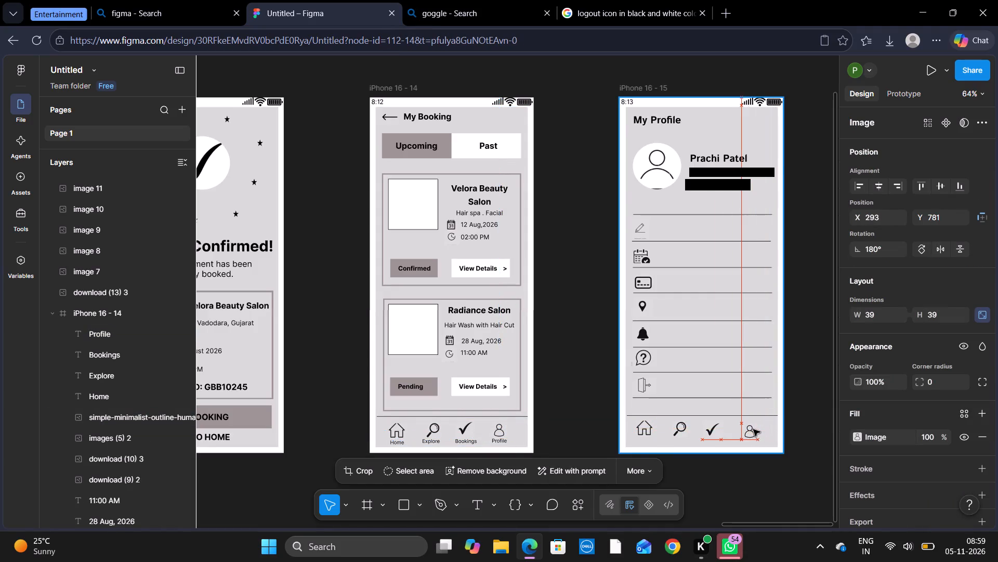
pyautogui.moveTo(753, 429); pyautogui.dragTo(753, 428)
# Shift the My Profile checkmark icon to about X 206, Y 772, evenly spaced between the search and person icons.
pyautogui.click(714, 426)
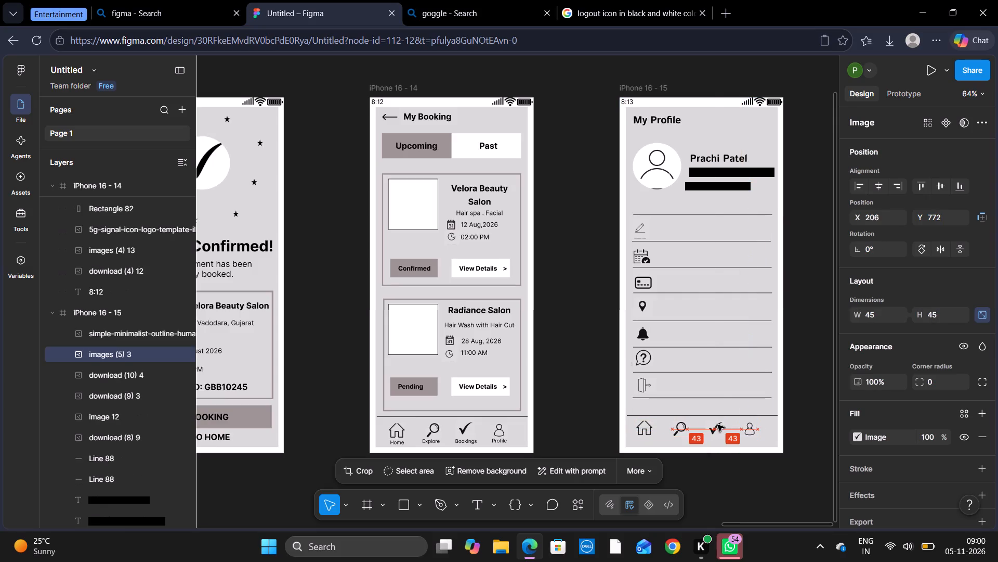
pyautogui.click(767, 491)
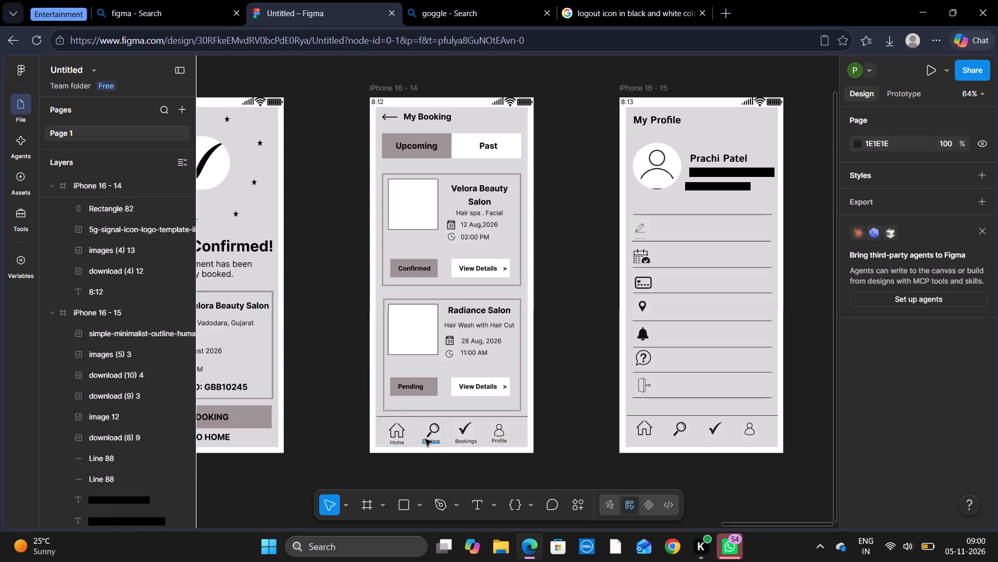
# Duplicate the My Booking screen's Home label under the home icon on My Profile, at about X 43, Y 814.
pyautogui.click(398, 441)
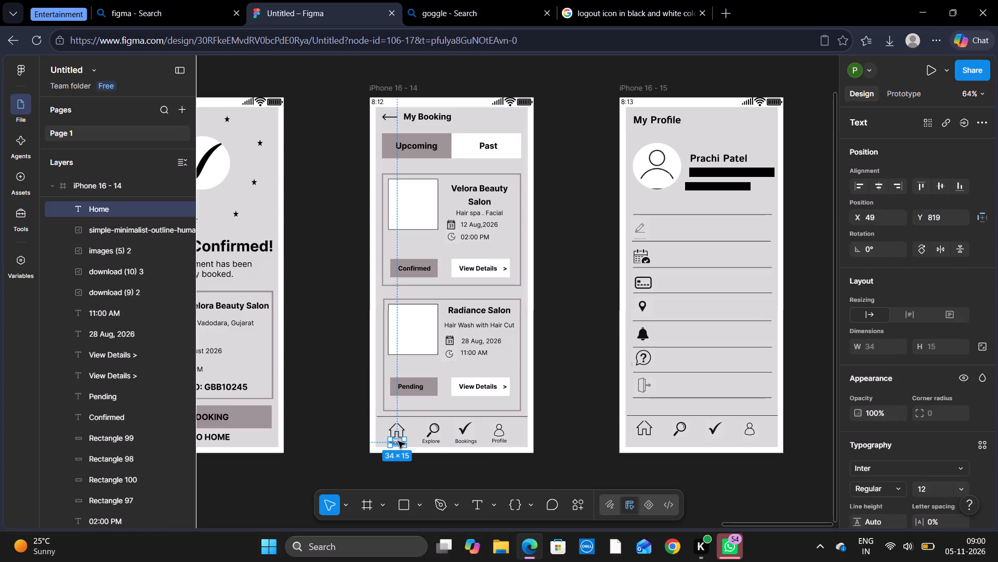
pyautogui.hotkey('ctrl', 'c')
pyautogui.hotkey('ctrl', 'v')
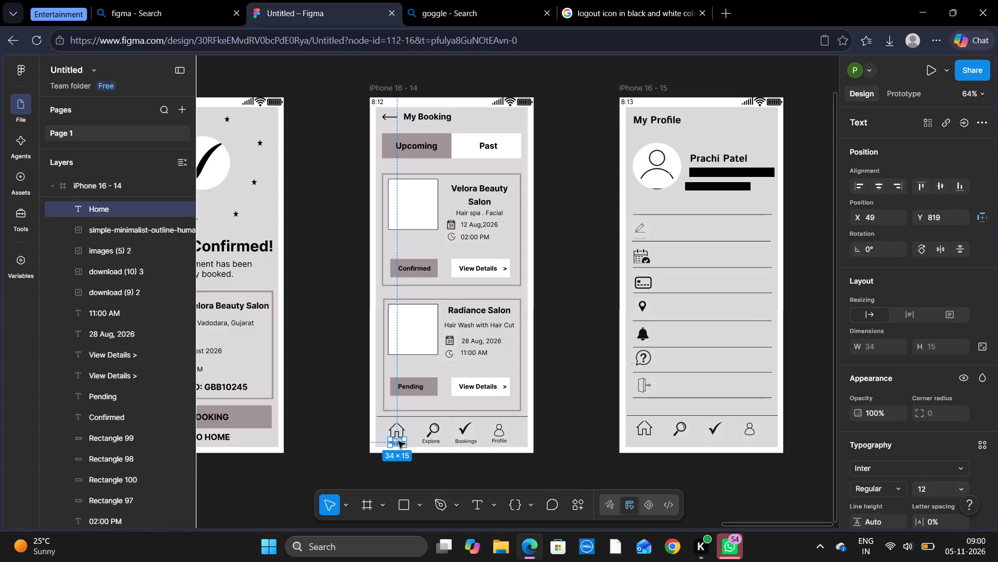
pyautogui.moveTo(398, 441); pyautogui.dragTo(614, 439)
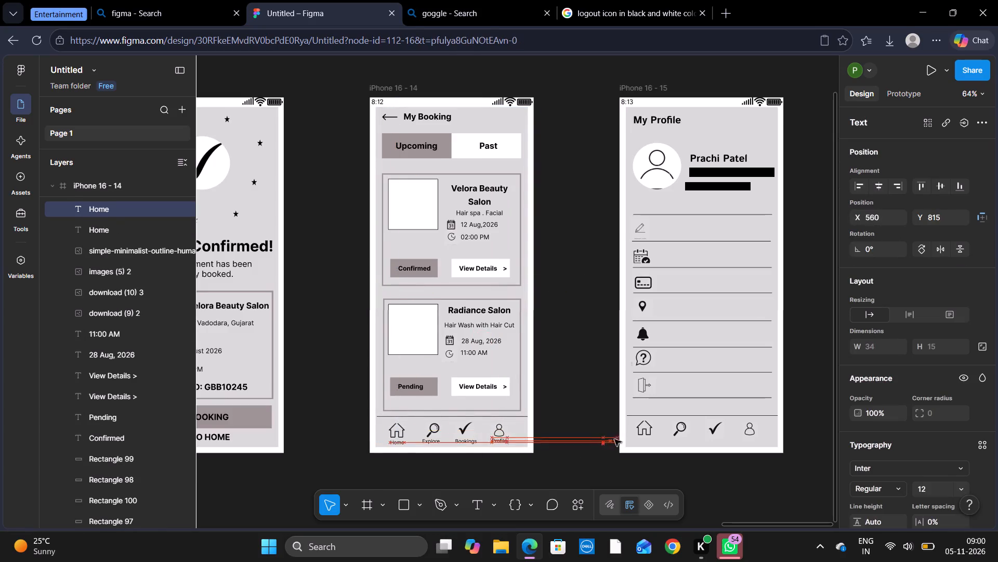
pyautogui.moveTo(614, 439); pyautogui.dragTo(645, 439)
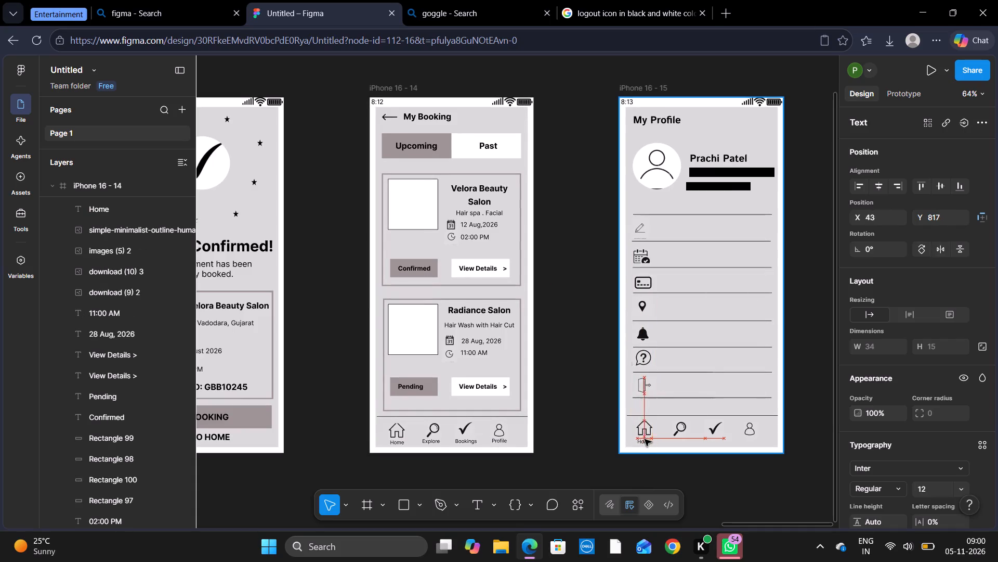
pyautogui.moveTo(645, 439); pyautogui.dragTo(646, 439)
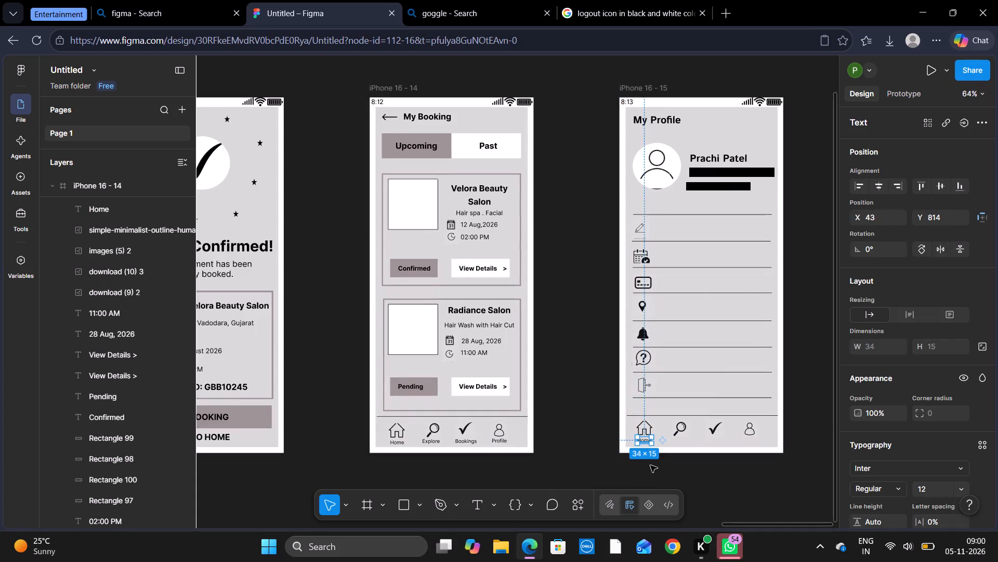
# Duplicate the My Booking screen's Explore label under the search icon on My Profile, at about X 120, Y 813.
pyautogui.click(428, 441)
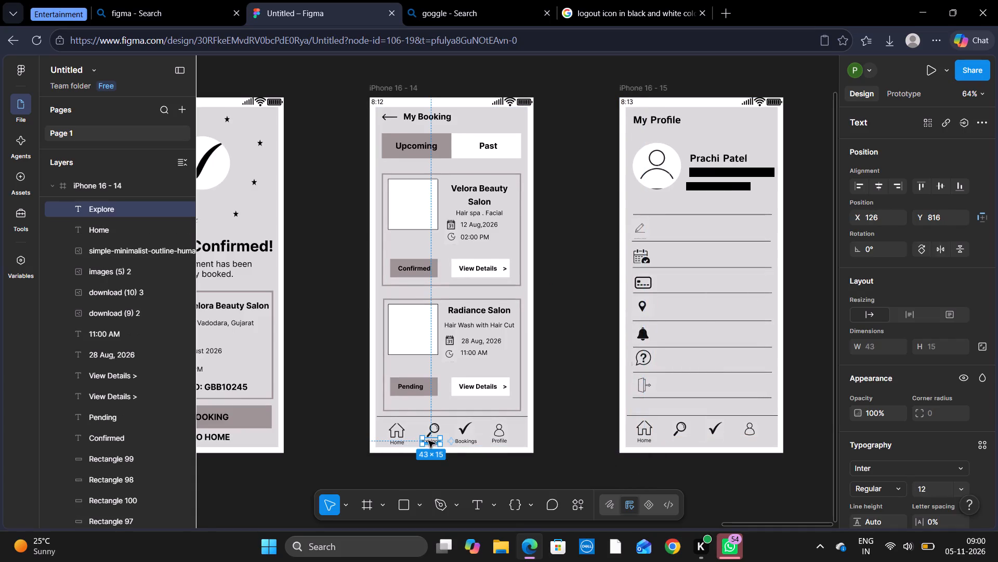
pyautogui.hotkey('ctrl', 'c')
pyautogui.hotkey('ctrl', 'v')
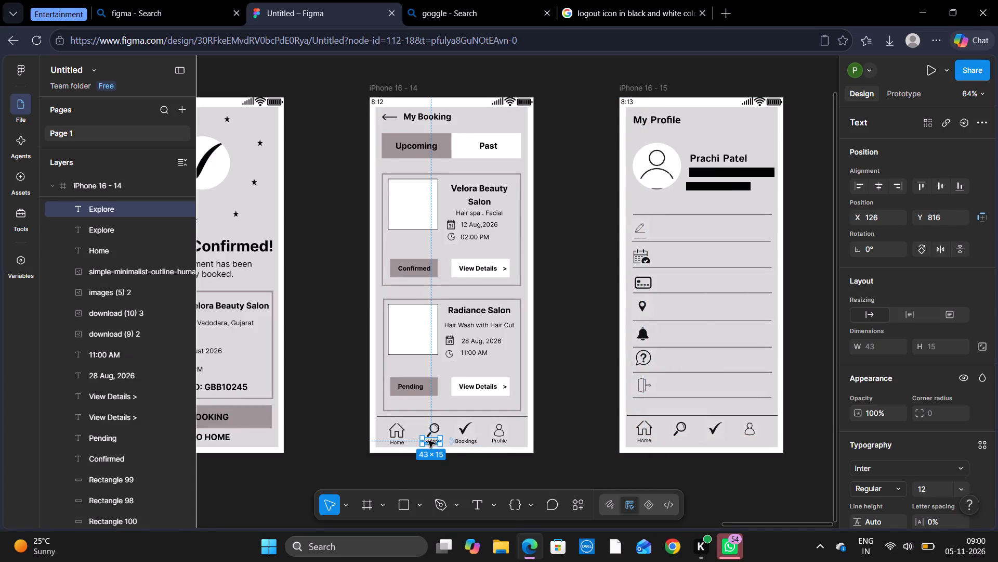
pyautogui.moveTo(428, 441); pyautogui.dragTo(674, 441)
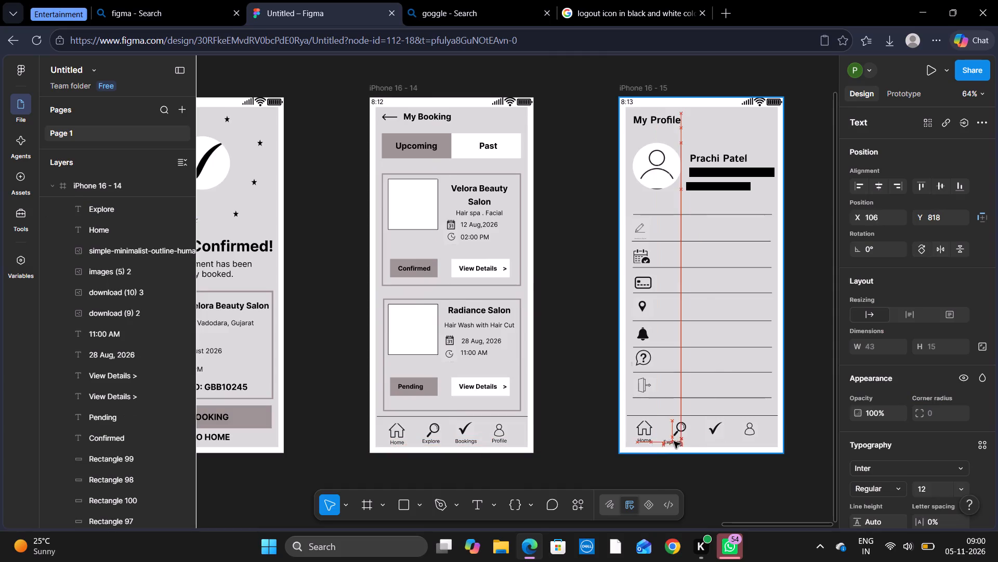
pyautogui.moveTo(674, 441); pyautogui.dragTo(675, 440)
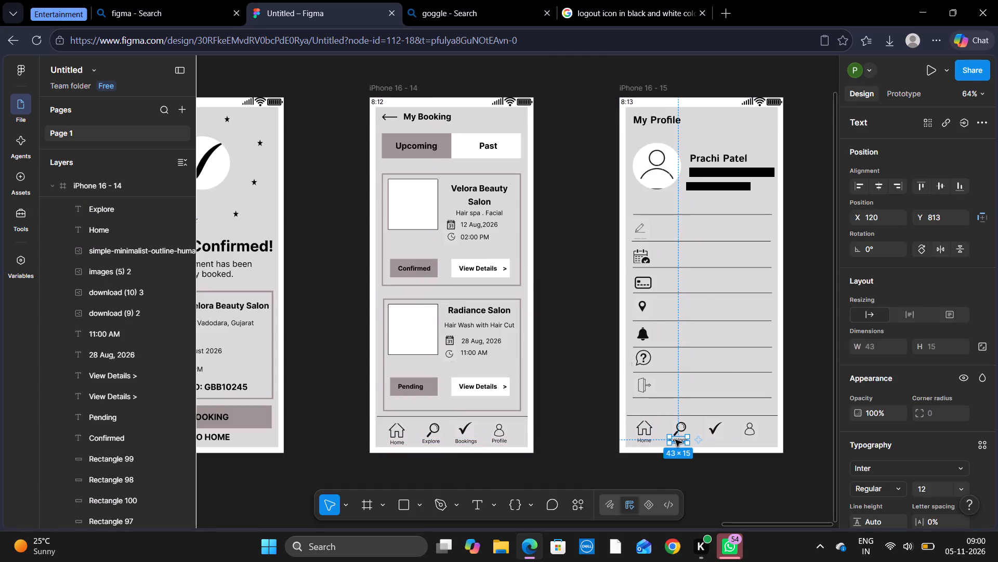
# Duplicate the My Booking screen's Bookings label under the checkmark icon on My Profile, at about X 202, Y 814.
pyautogui.click(465, 441)
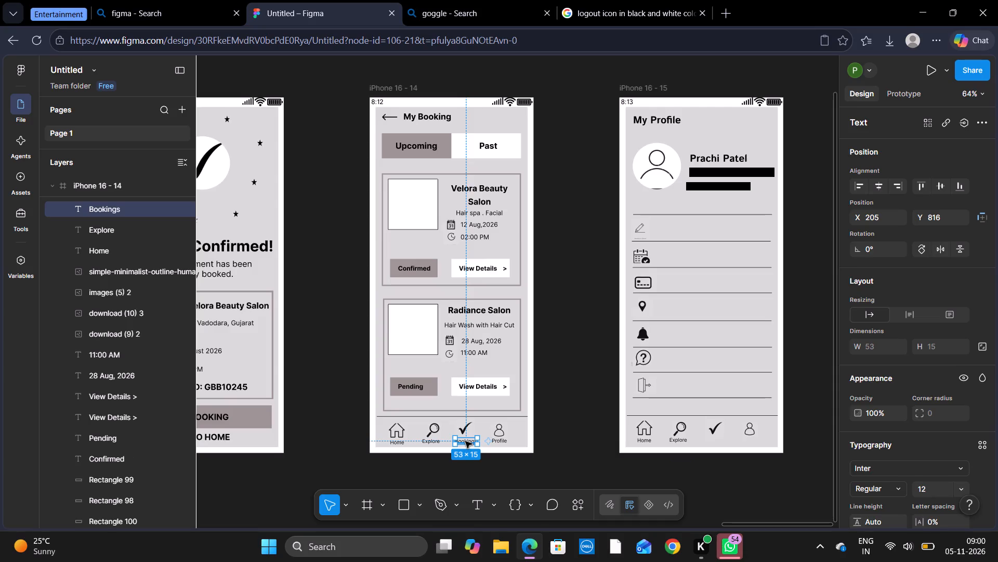
pyautogui.hotkey('ctrl', 'c')
pyautogui.hotkey('ctrl', 'v')
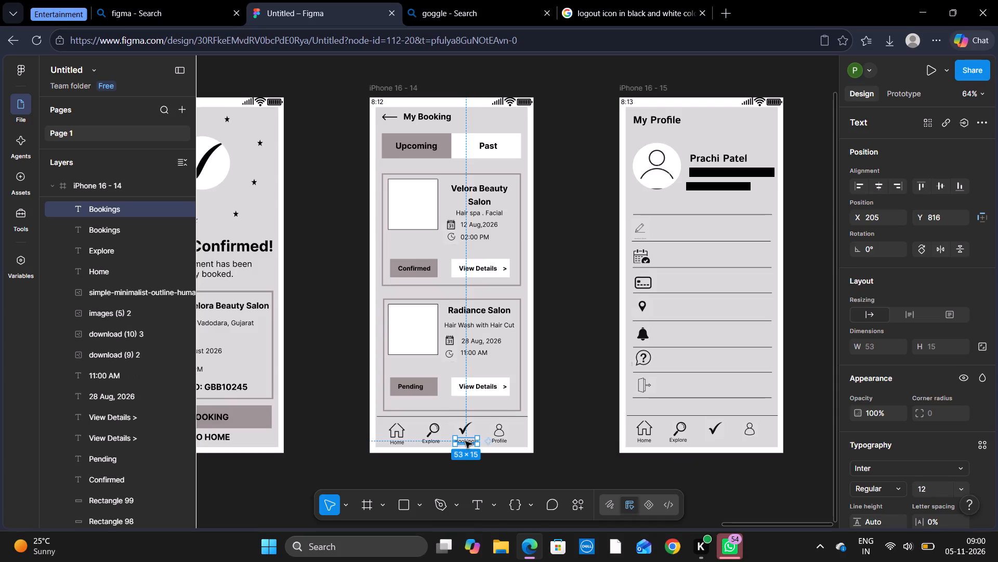
pyautogui.moveTo(465, 441); pyautogui.dragTo(712, 438)
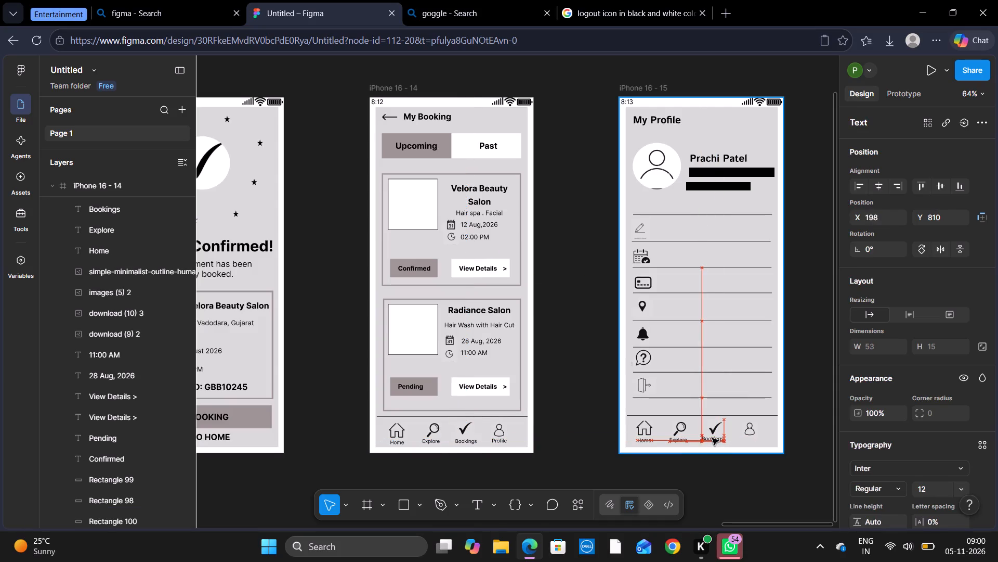
pyautogui.moveTo(712, 438); pyautogui.dragTo(713, 440)
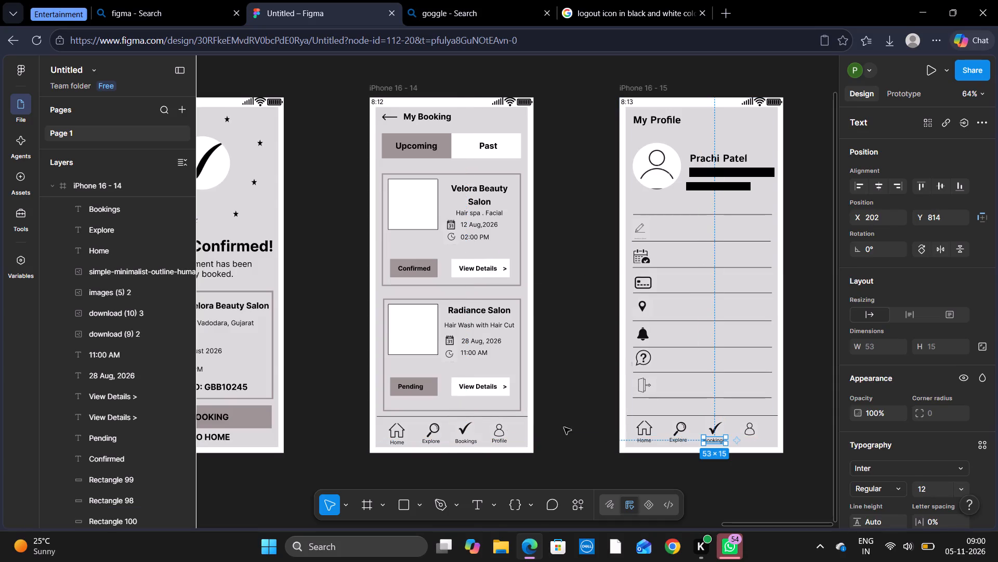
# Duplicate the Profile label in the My Booking screen's bottom bar for use on My Profile.
pyautogui.click(496, 440)
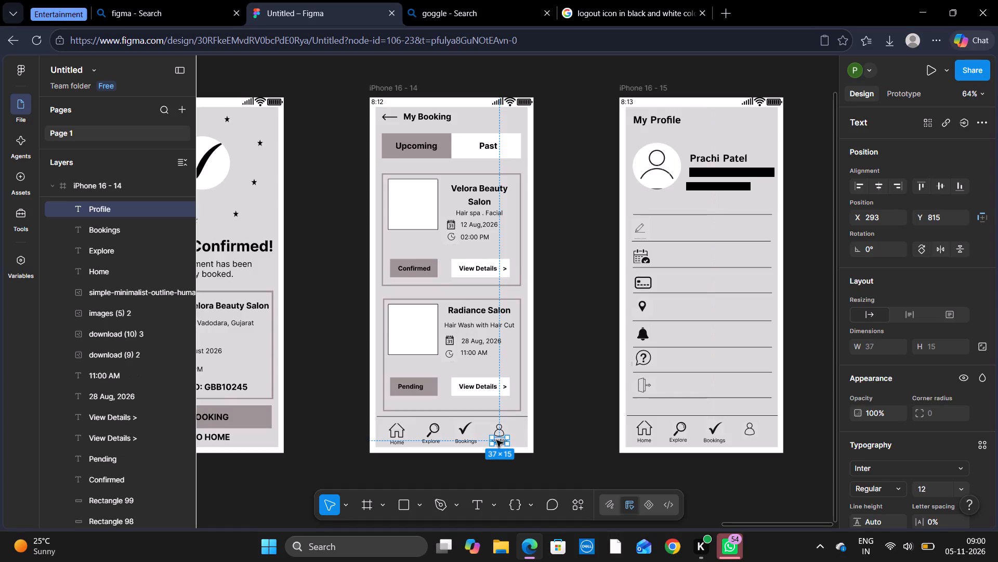
pyautogui.hotkey('ctrl', 'c')
pyautogui.hotkey('ctrl', 'v')
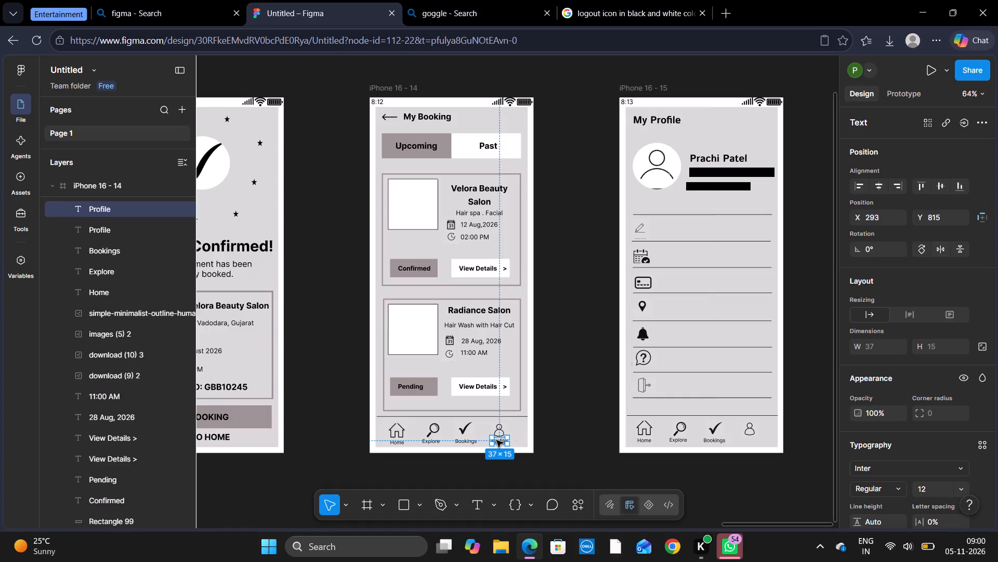
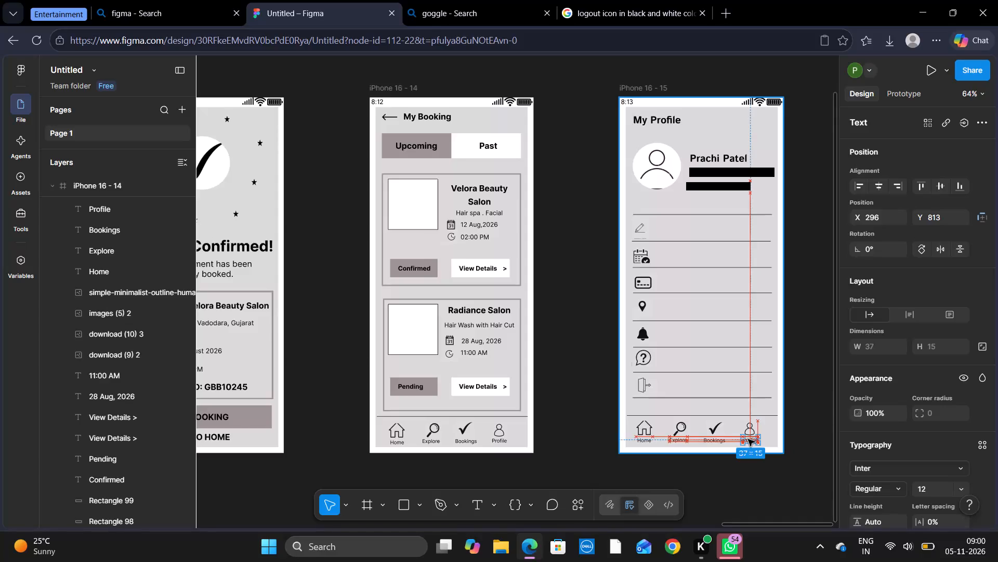
# Start a text label beside the pencil icon in My Profile's first menu row, with font size 20.
pyautogui.click(775, 500)
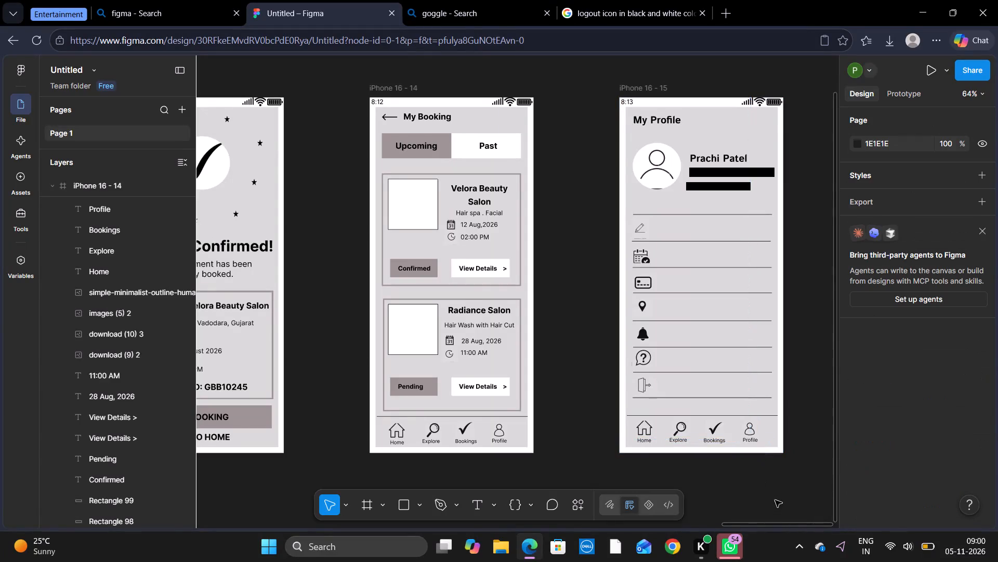
pyautogui.hscroll(-1, 775, 500)
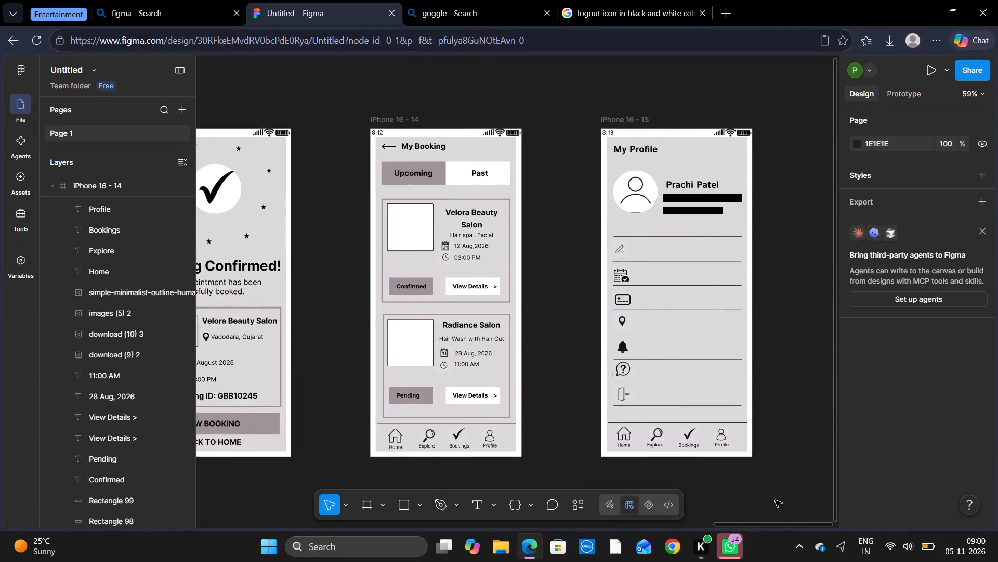
pyautogui.click(474, 499)
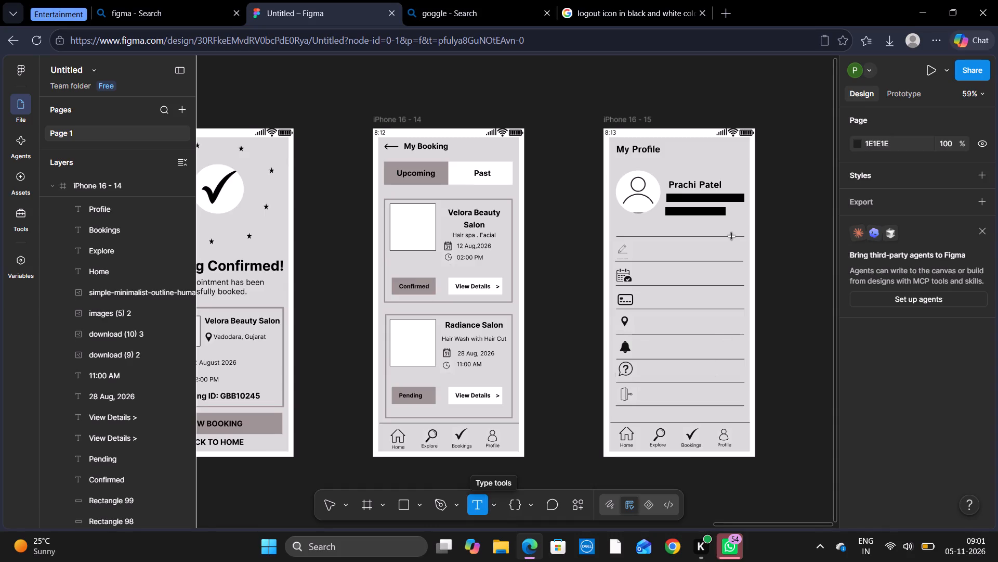
pyautogui.click(644, 249)
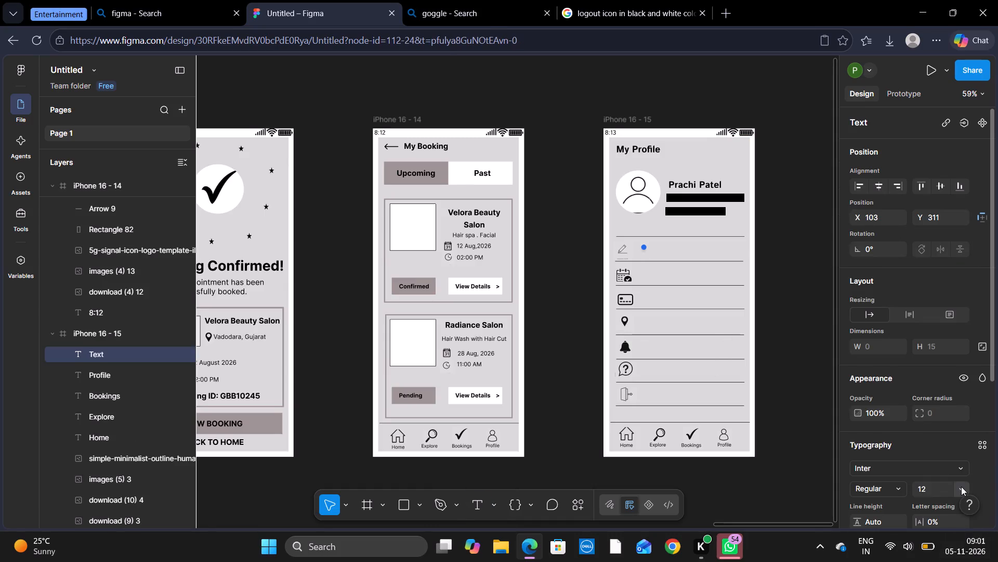
pyautogui.click(960, 487)
pyautogui.click(950, 352)
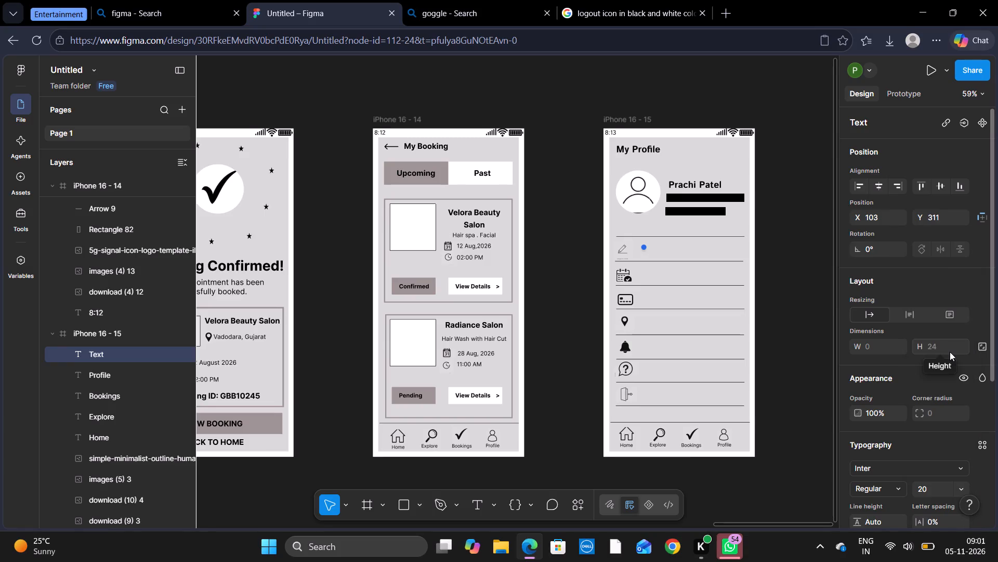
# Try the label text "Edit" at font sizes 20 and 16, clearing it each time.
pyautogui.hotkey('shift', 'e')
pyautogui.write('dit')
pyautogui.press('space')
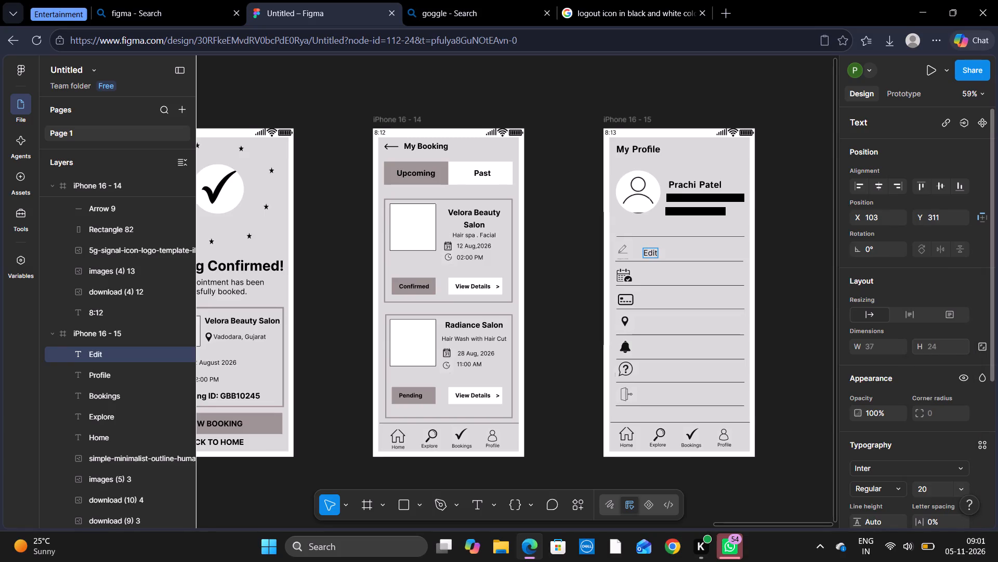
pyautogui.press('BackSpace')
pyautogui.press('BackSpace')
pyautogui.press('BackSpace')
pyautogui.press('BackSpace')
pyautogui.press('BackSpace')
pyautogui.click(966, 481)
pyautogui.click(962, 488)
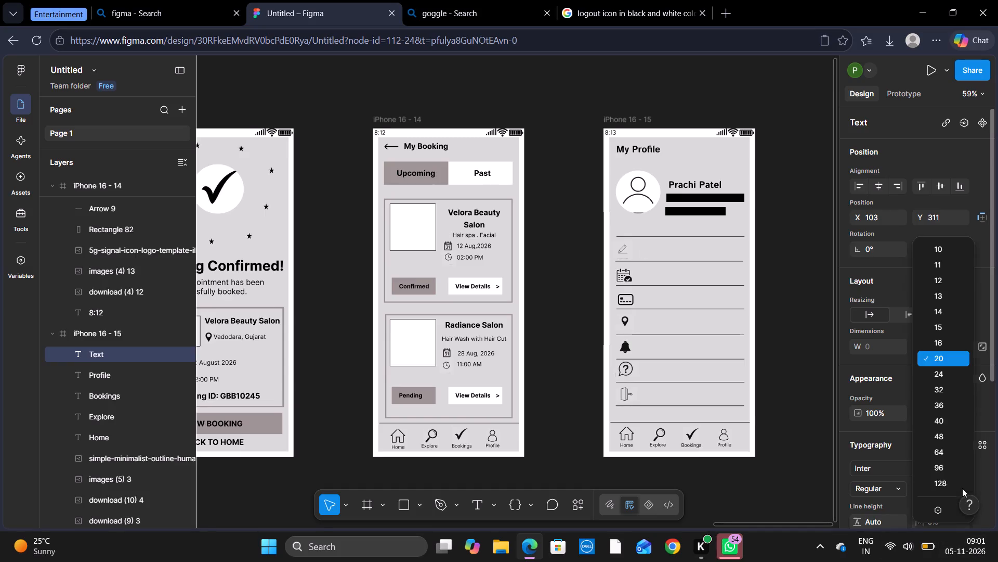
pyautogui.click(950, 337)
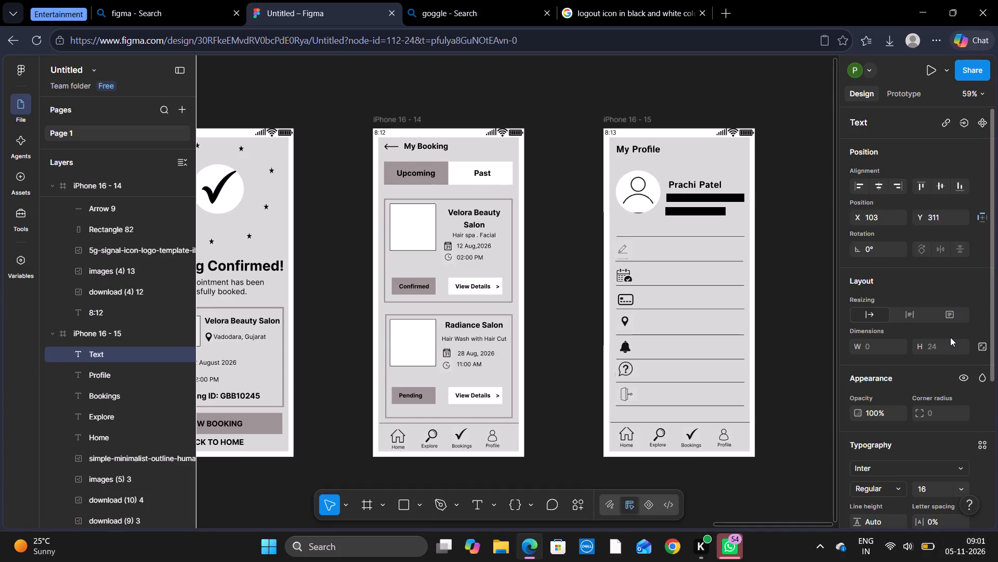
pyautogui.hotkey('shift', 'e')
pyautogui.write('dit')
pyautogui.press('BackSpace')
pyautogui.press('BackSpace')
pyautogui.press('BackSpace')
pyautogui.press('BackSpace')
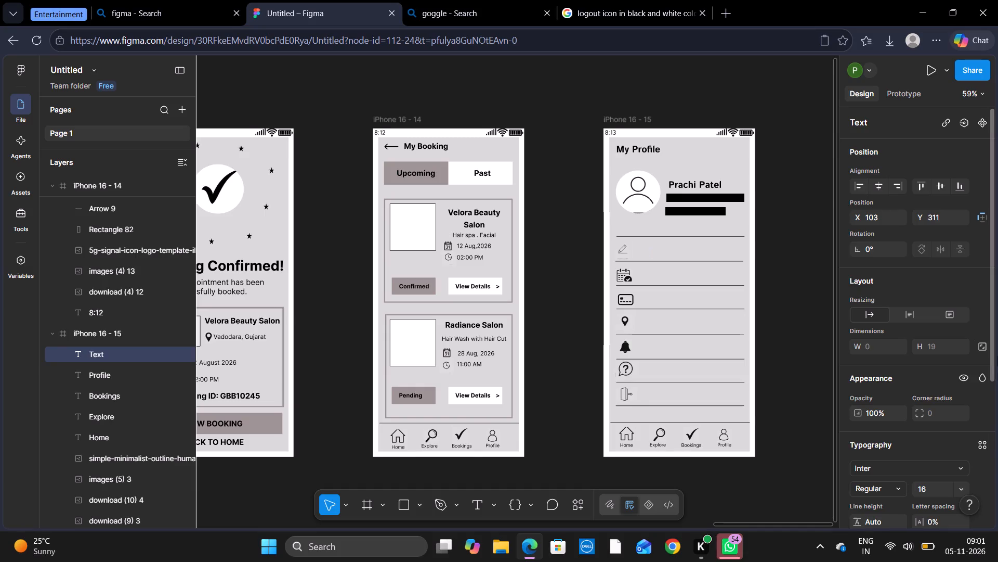
# Set the empty label's font size to 20, enter "Edit Profile", and position it beside the pencil icon at about X 93, Y 301.
pyautogui.click(958, 488)
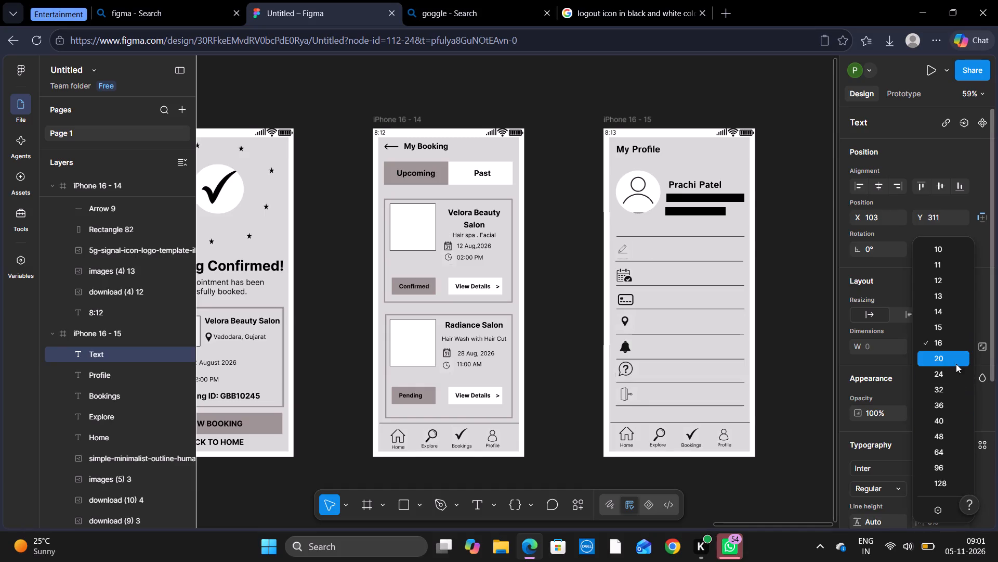
pyautogui.click(955, 364)
pyautogui.hotkey('shift', 'e')
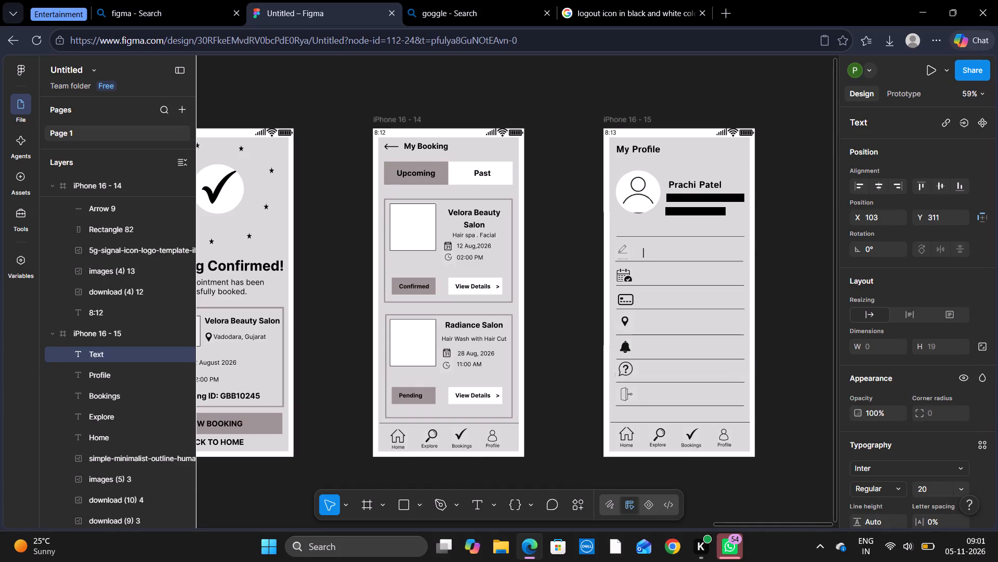
pyautogui.write('dit')
pyautogui.press('space')
pyautogui.write('Profilee')
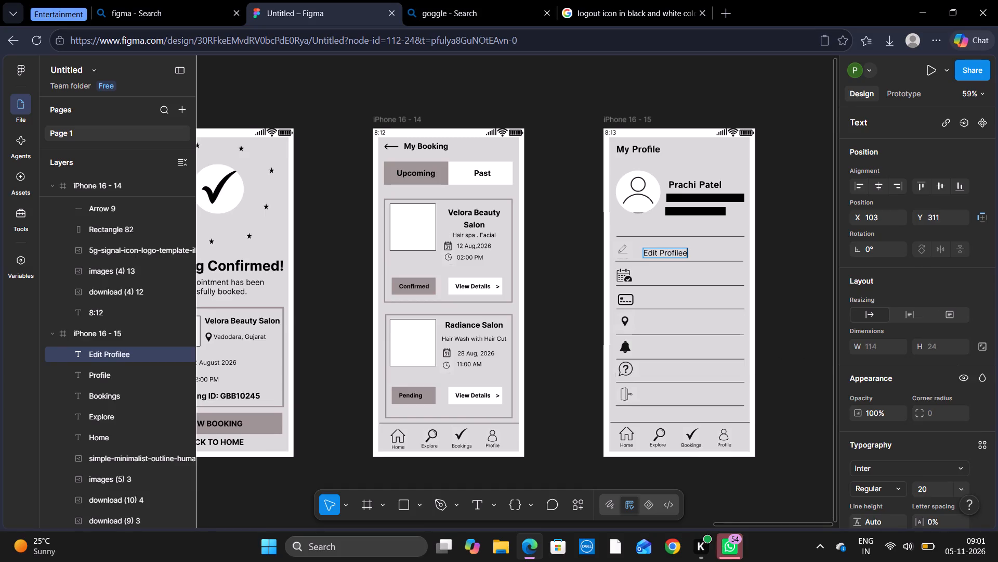
pyautogui.press('BackSpace')
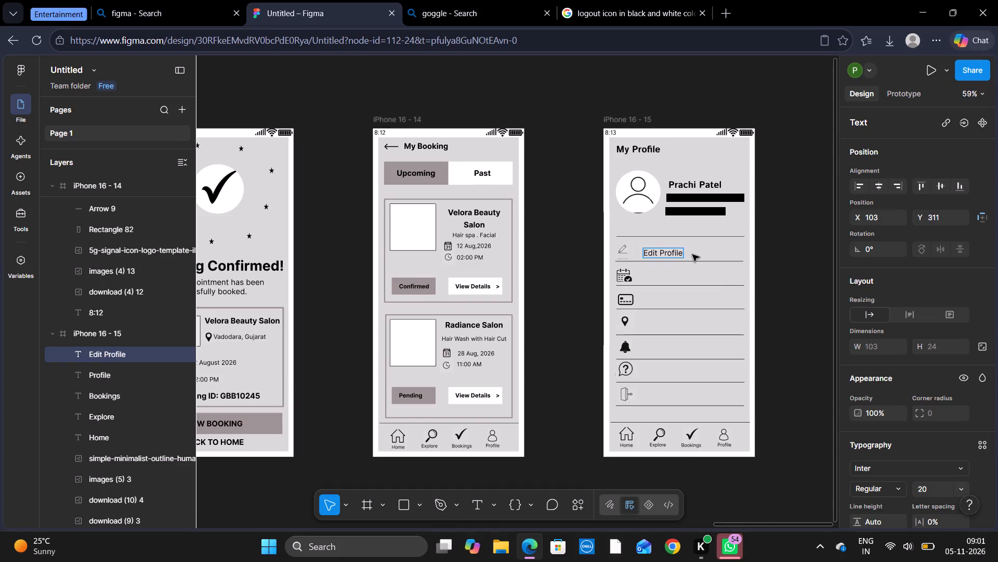
pyautogui.click(692, 254)
pyautogui.moveTo(672, 254); pyautogui.dragTo(668, 245)
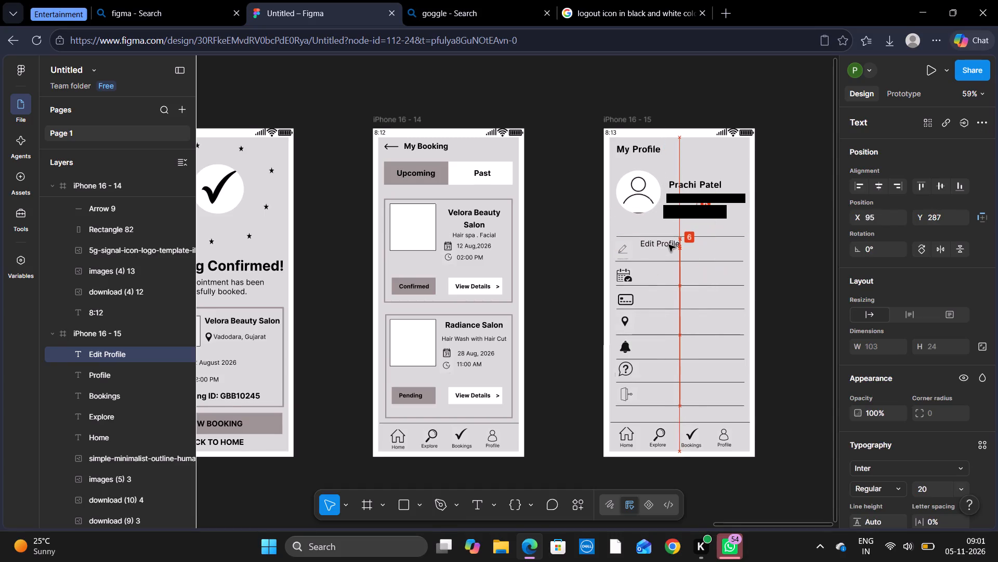
pyautogui.moveTo(668, 245); pyautogui.dragTo(668, 251)
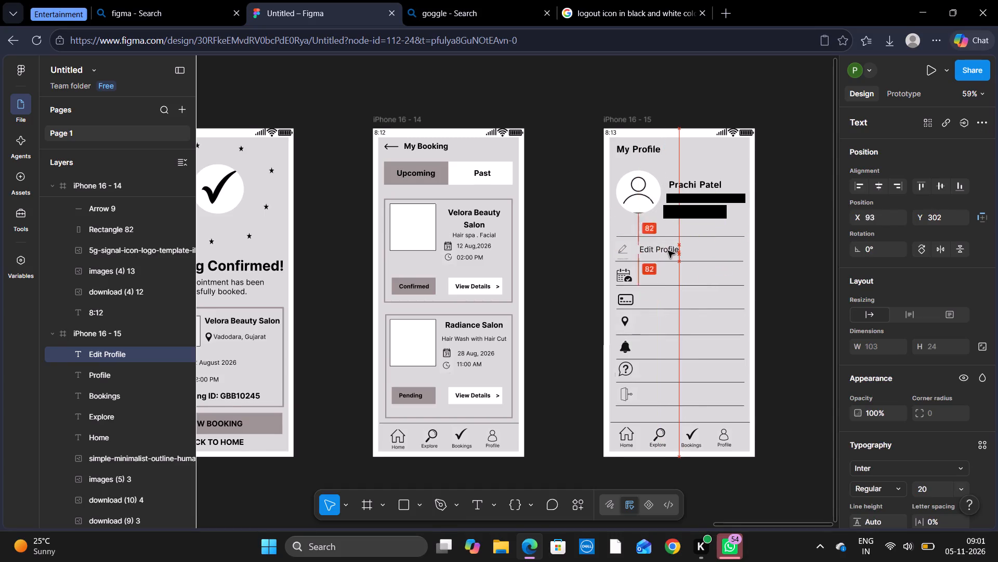
pyautogui.moveTo(668, 251); pyautogui.dragTo(668, 249)
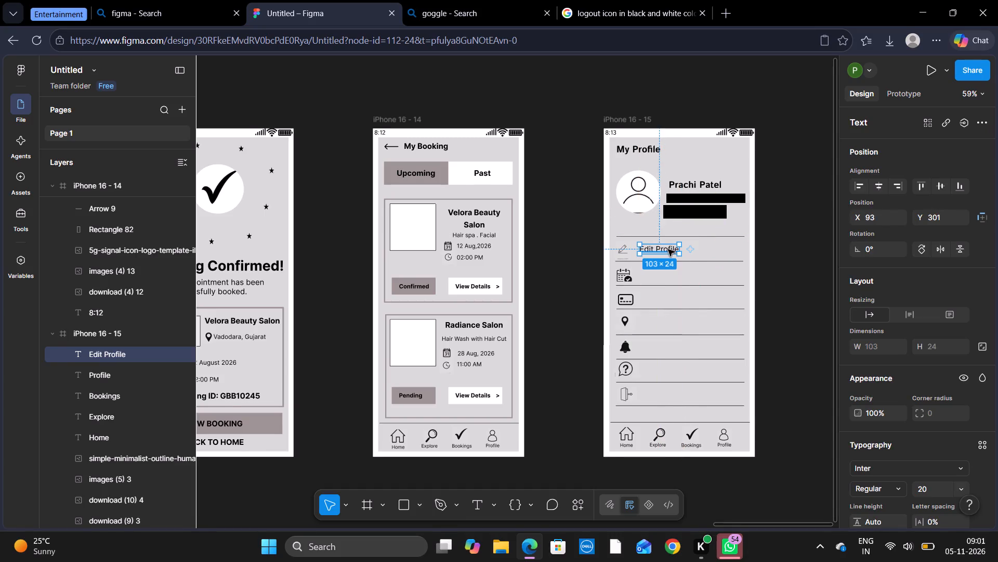
# Add the text label "My Booking" beside the calendar icon on My Profile, at about X 108, Y 366.
pyautogui.click(476, 499)
pyautogui.click(646, 273)
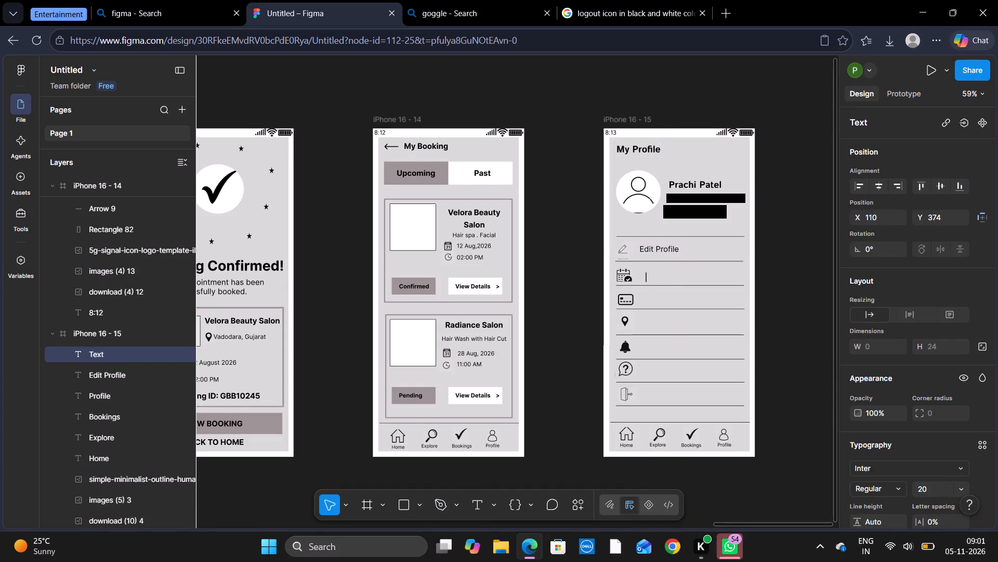
pyautogui.write('My')
pyautogui.press('space')
pyautogui.write('Booking')
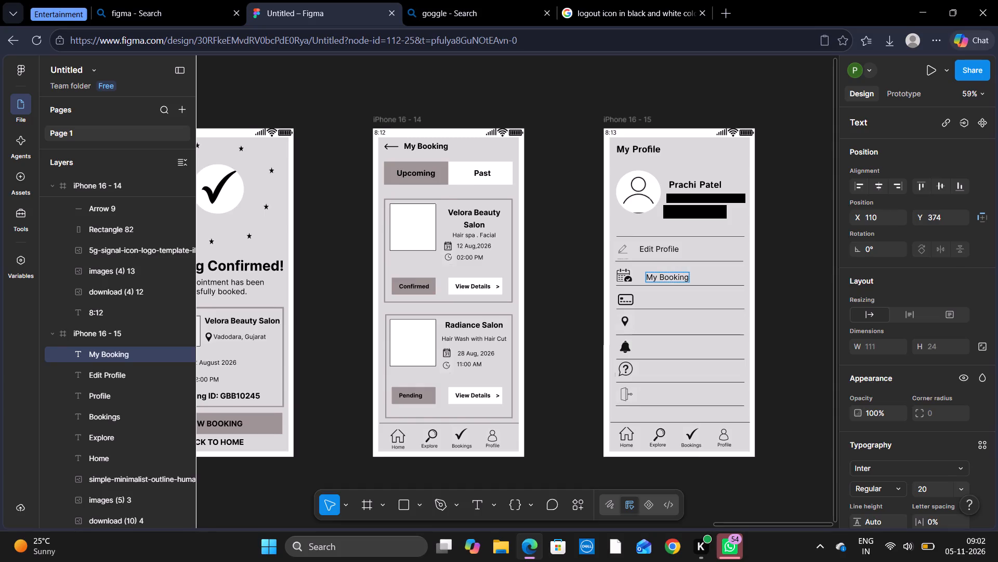
pyautogui.click(704, 278)
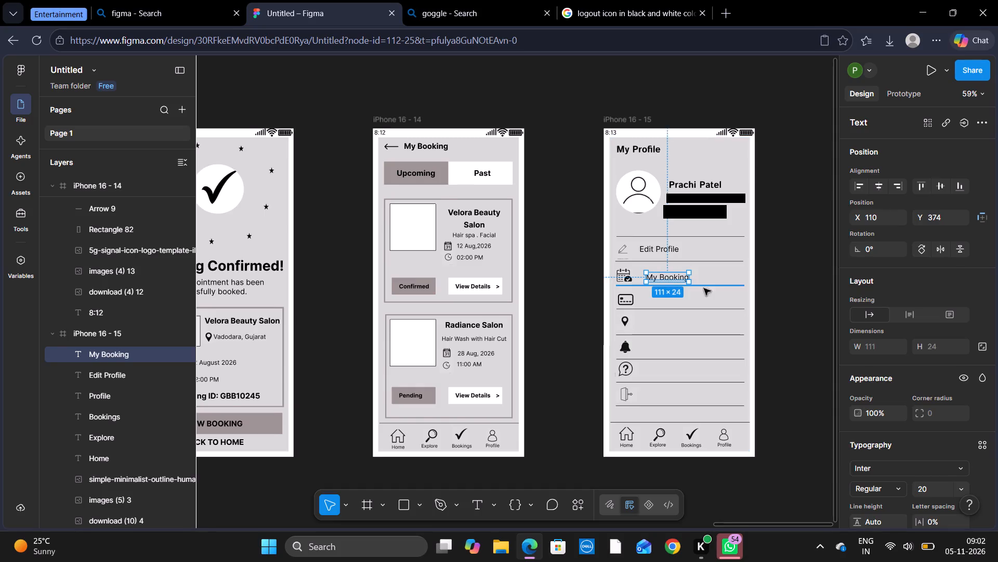
pyautogui.click(671, 275)
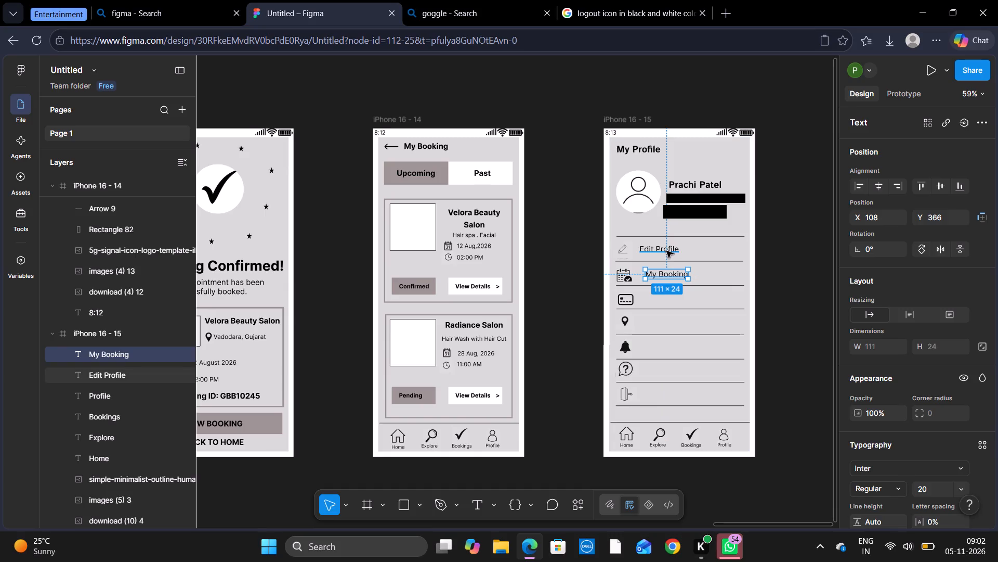
# Move the Edit Profile label to X 108 so its left edge lines up with the My Booking label.
pyautogui.moveTo(666, 251); pyautogui.dragTo(673, 251)
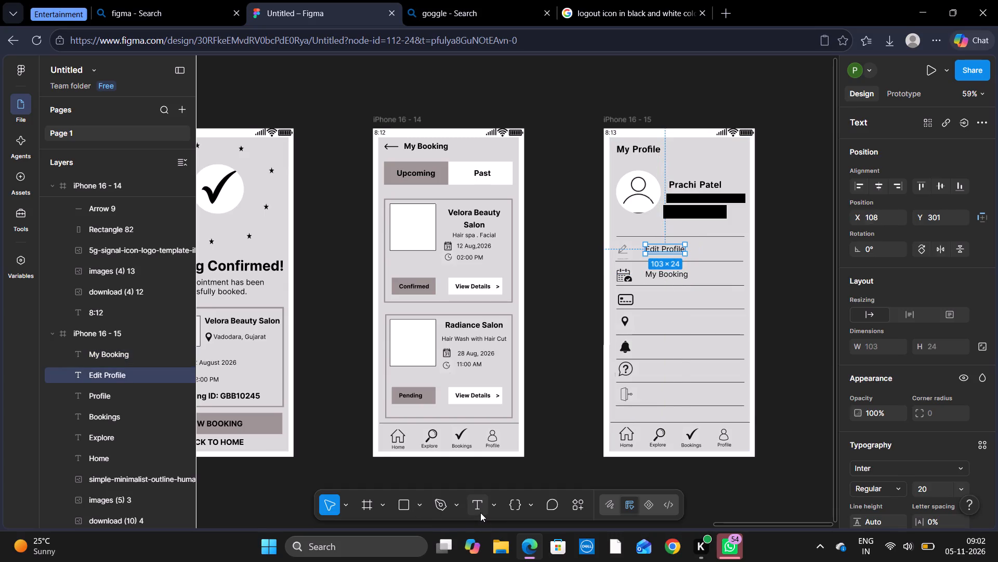
# Add the text label "Payment Method" beside the card icon on My Profile, aligned with the labels above at X 108, Y 429.
pyautogui.click(480, 513)
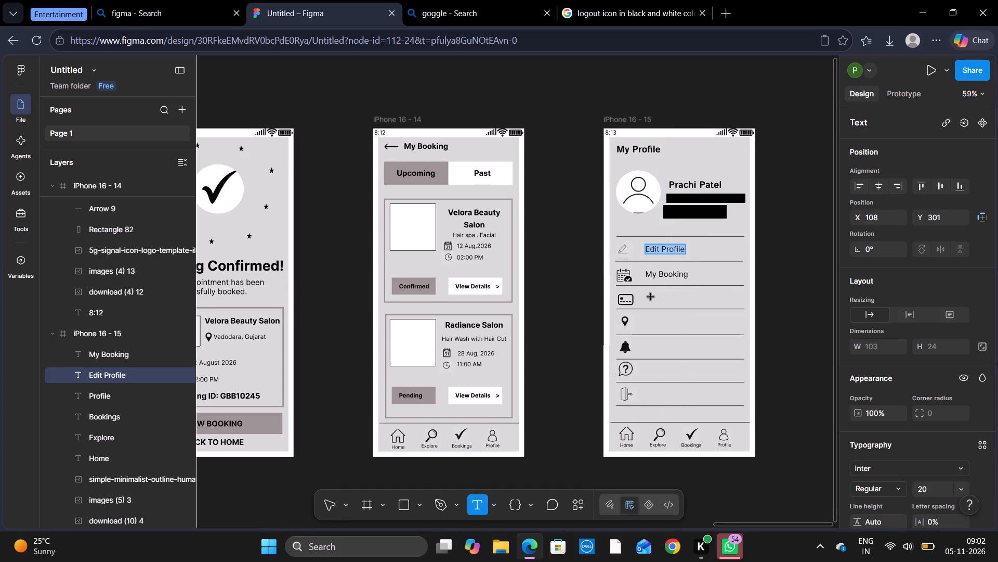
pyautogui.click(651, 297)
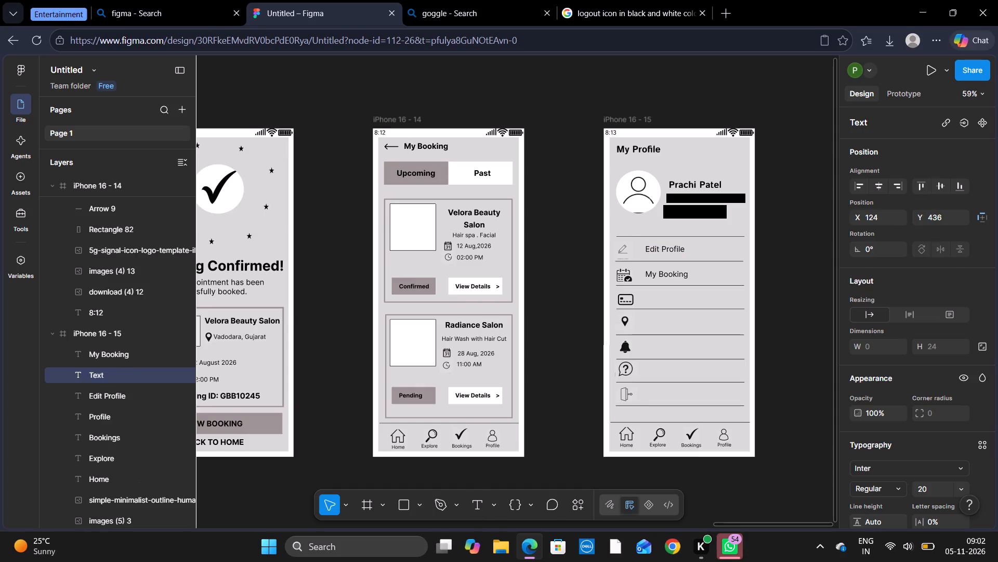
pyautogui.write('Paymen')
pyautogui.press('t')
pyautogui.press('space')
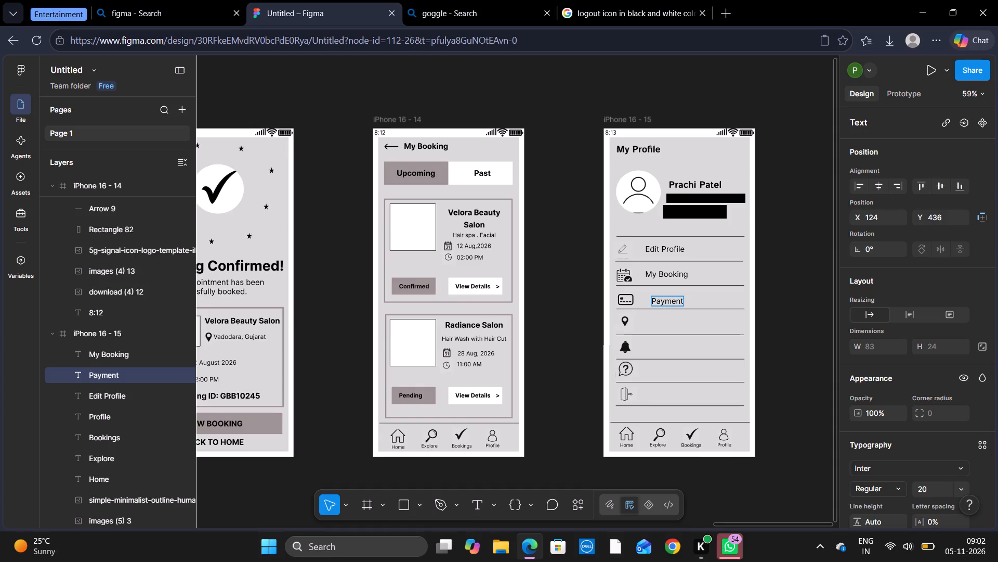
pyautogui.hotkey('shift', 'm')
pyautogui.write('ethod')
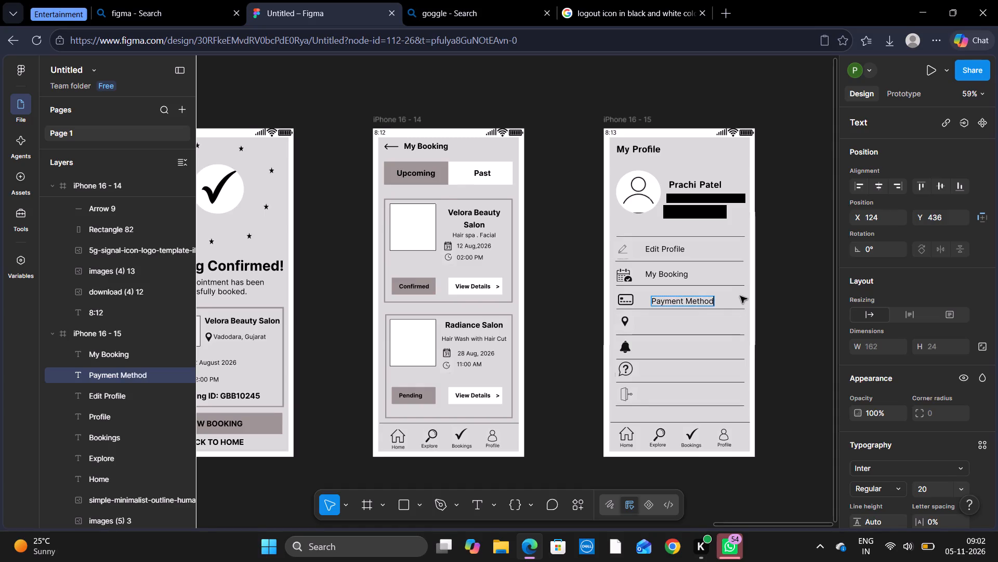
pyautogui.click(736, 298)
pyautogui.moveTo(689, 301); pyautogui.dragTo(684, 300)
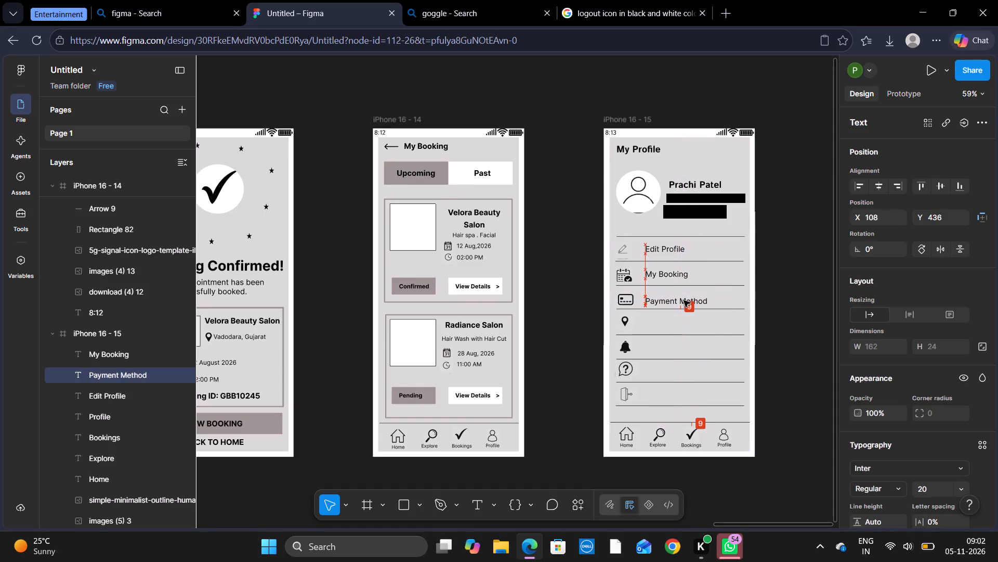
pyautogui.moveTo(684, 300); pyautogui.dragTo(684, 298)
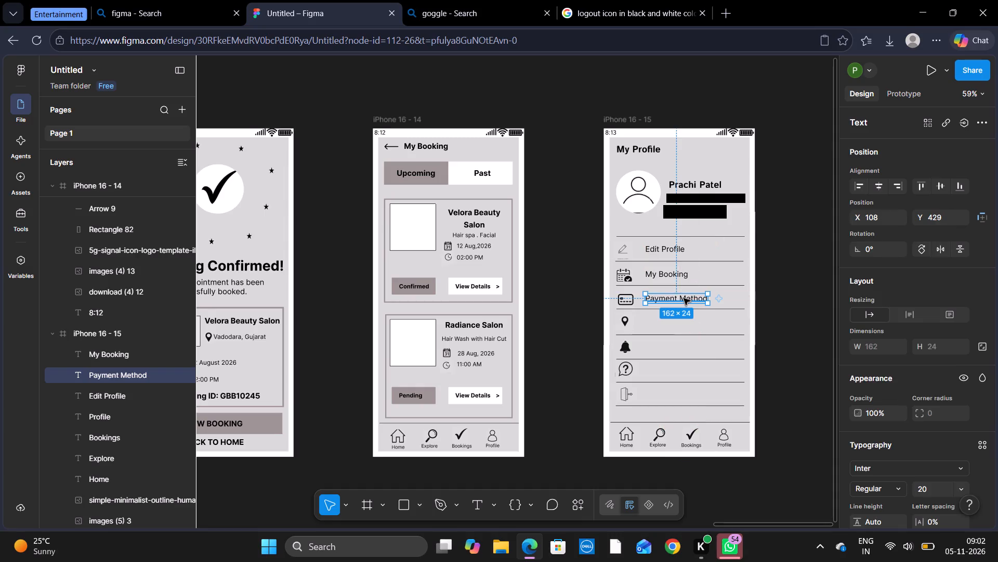
# Add the text label "Addresses" beside the location pin icon on My Profile, aligned with the labels above at X 108, Y 490.
pyautogui.click(469, 508)
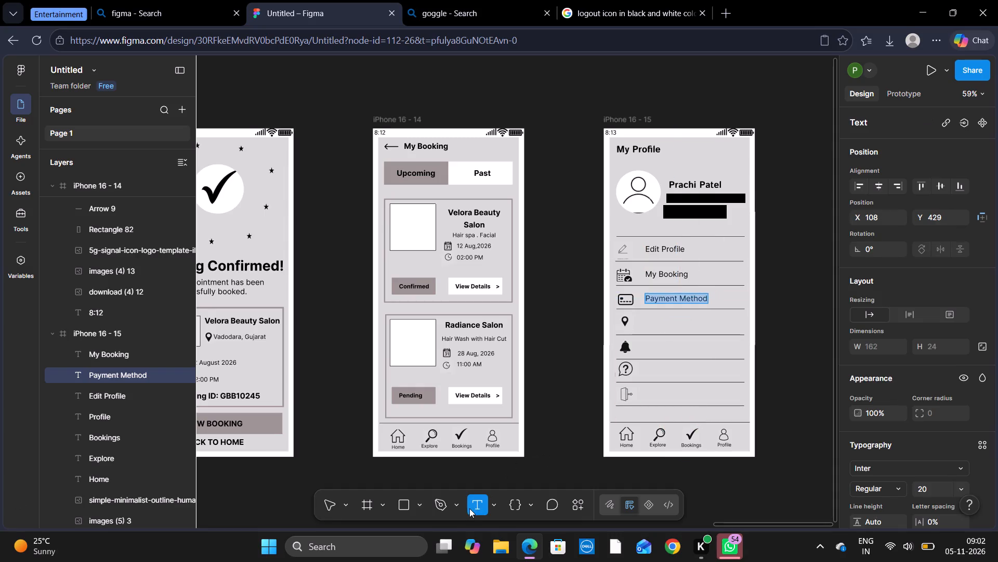
pyautogui.click(644, 322)
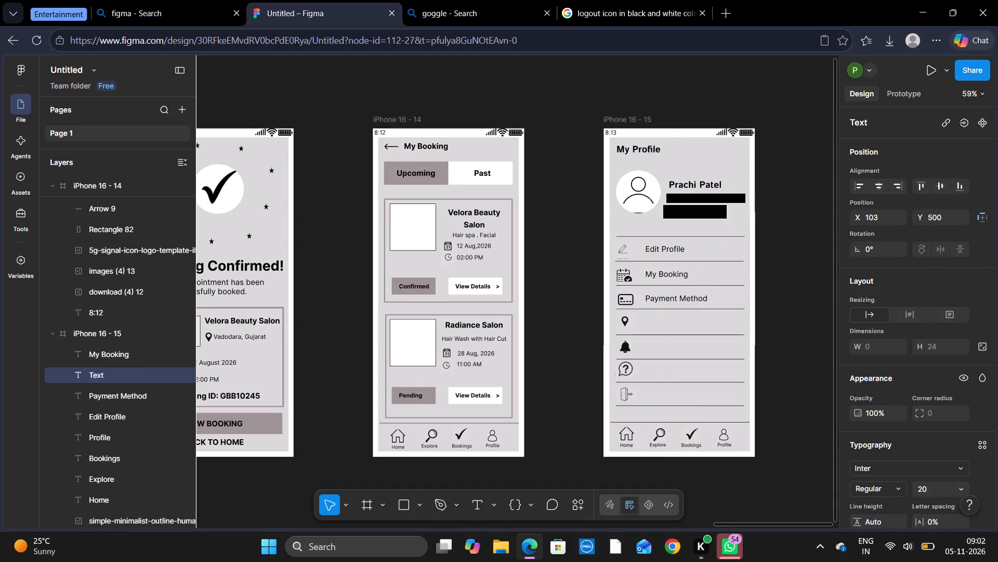
pyautogui.write('Addr')
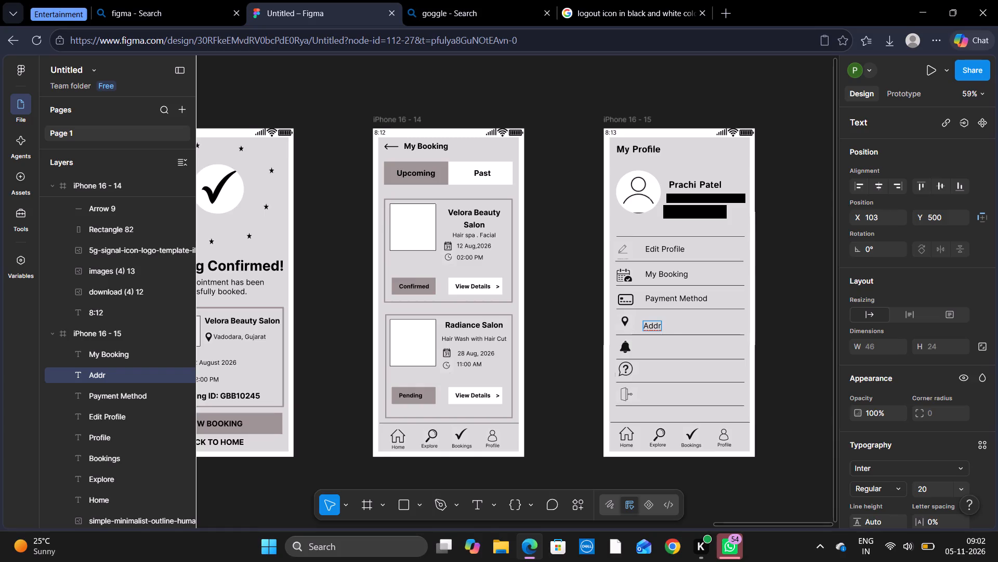
pyautogui.press('e')
pyautogui.write('sses')
pyautogui.click(695, 329)
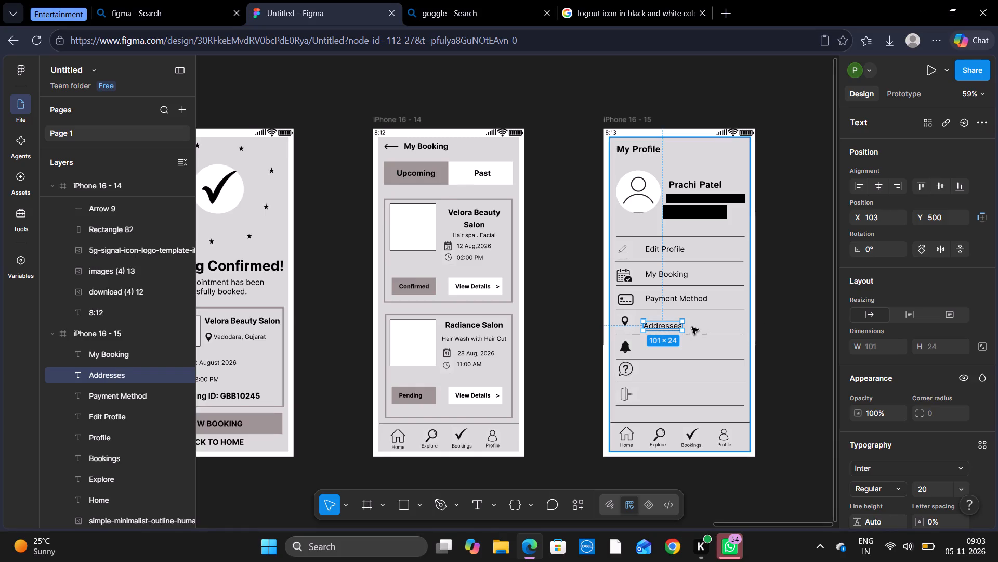
pyautogui.click(673, 325)
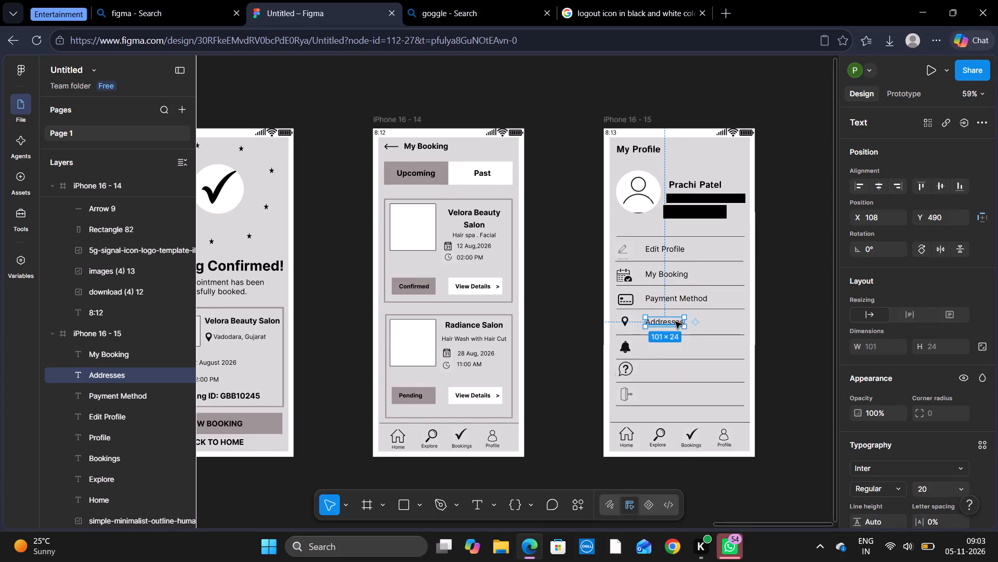
# Add the text label "Notification" beside the bell icon on My Profile, aligned with the labels above at X 108, Y 552.
pyautogui.click(470, 505)
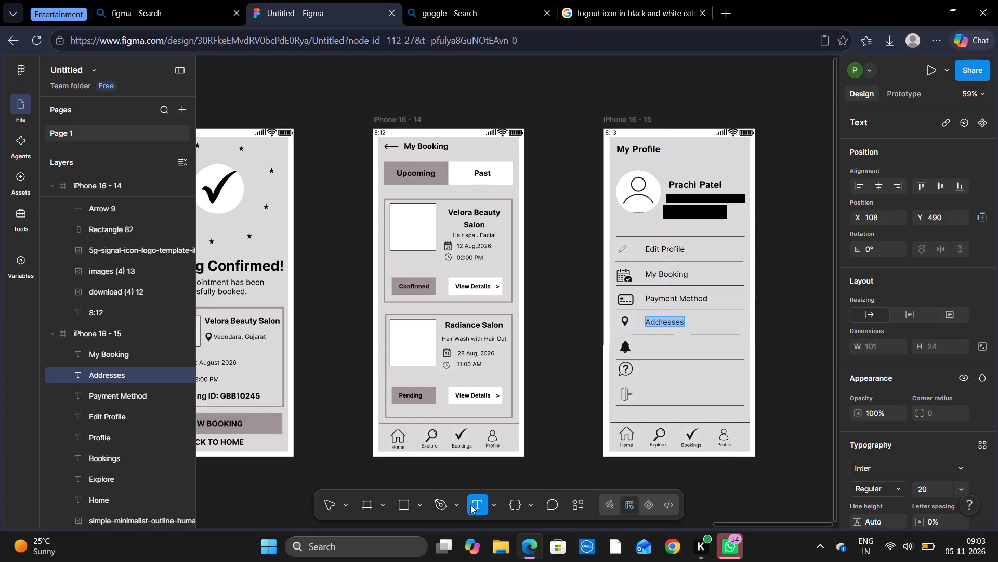
pyautogui.click(646, 347)
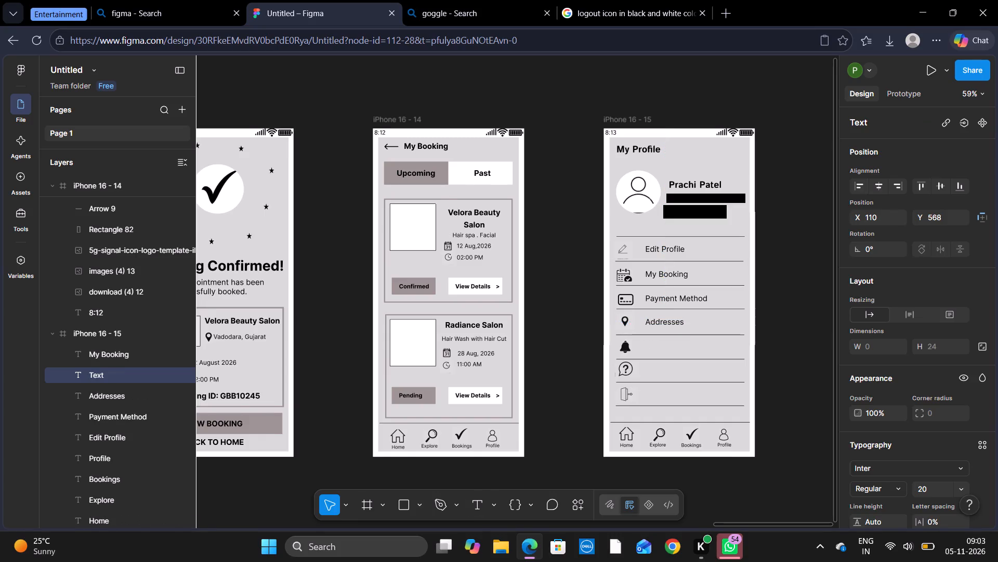
pyautogui.hotkey('shift', 'n')
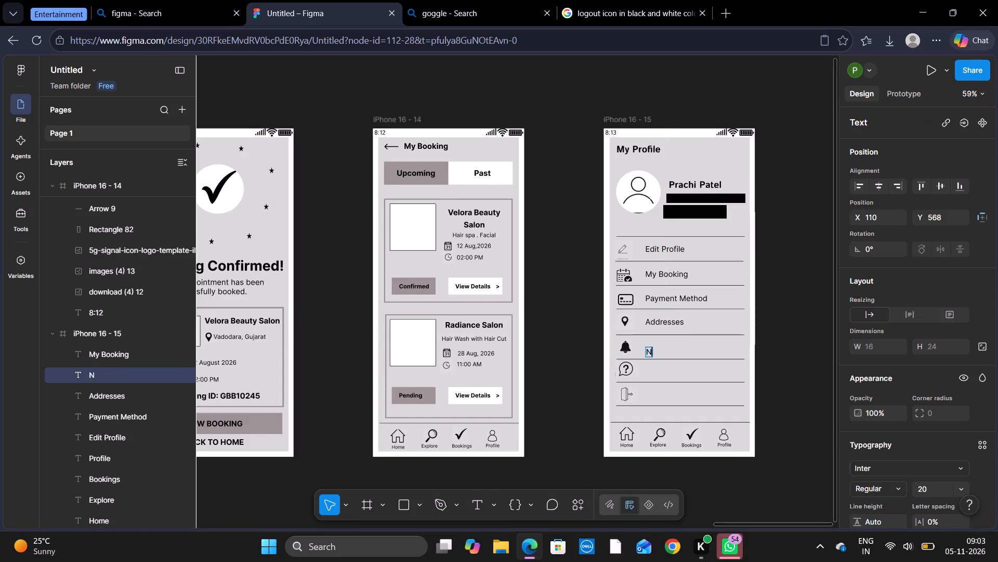
pyautogui.write('otification')
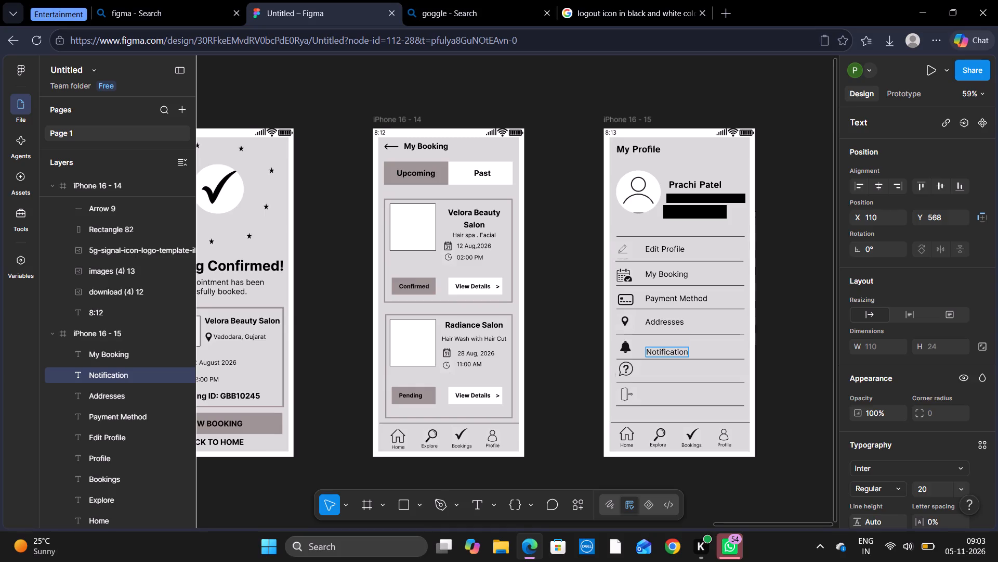
pyautogui.click(710, 353)
pyautogui.click(664, 348)
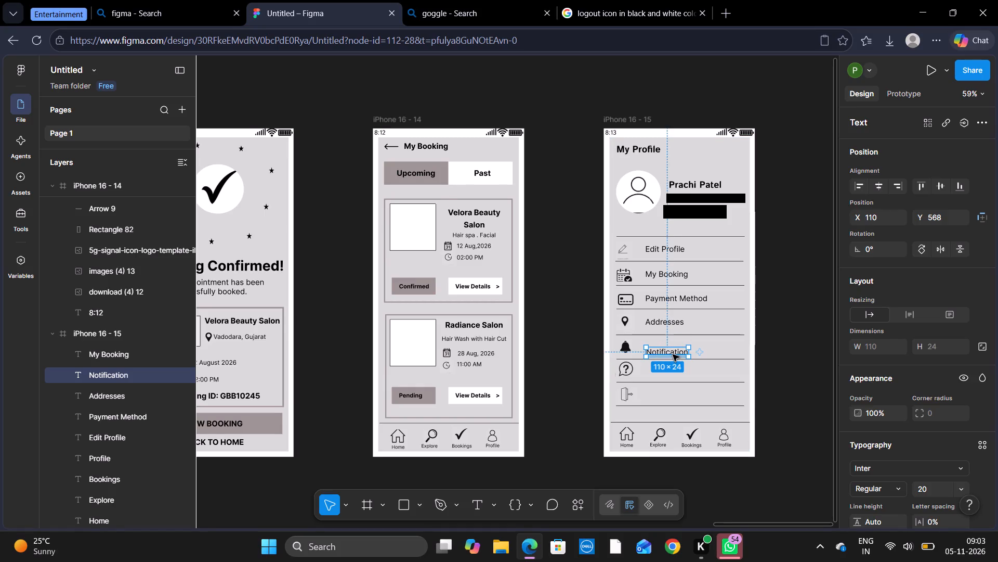
pyautogui.moveTo(673, 354); pyautogui.dragTo(669, 348)
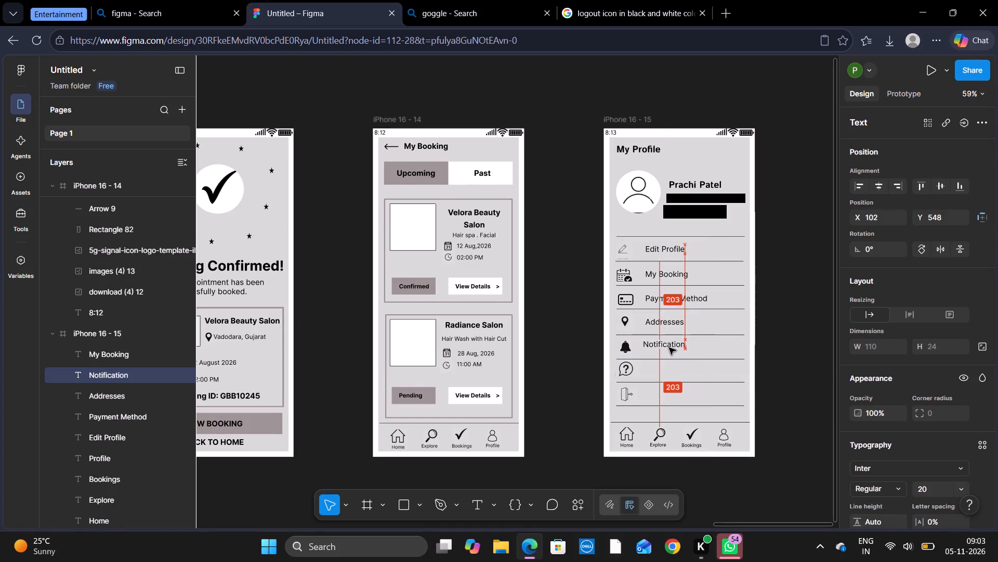
pyautogui.moveTo(669, 348); pyautogui.dragTo(672, 349)
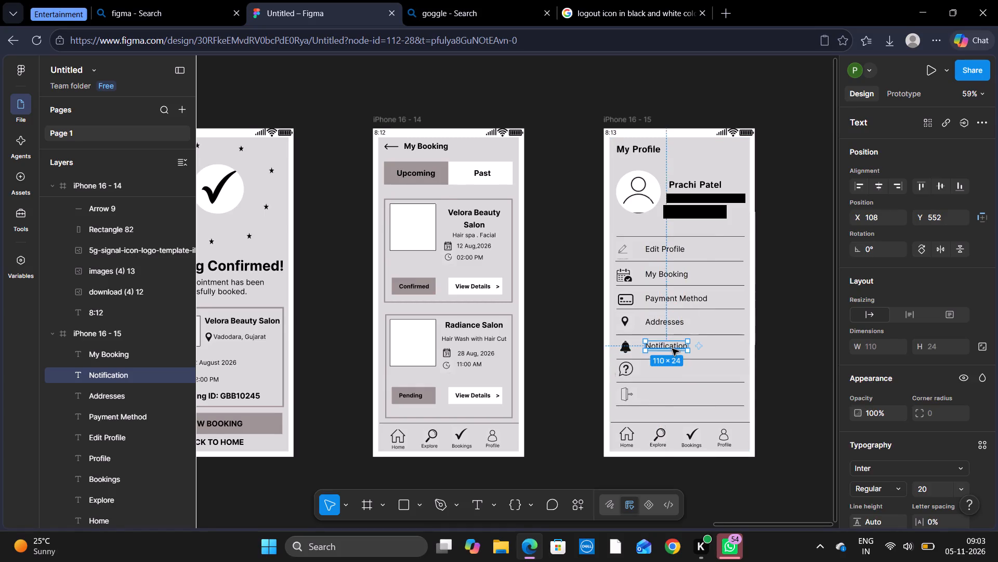
pyautogui.click(821, 352)
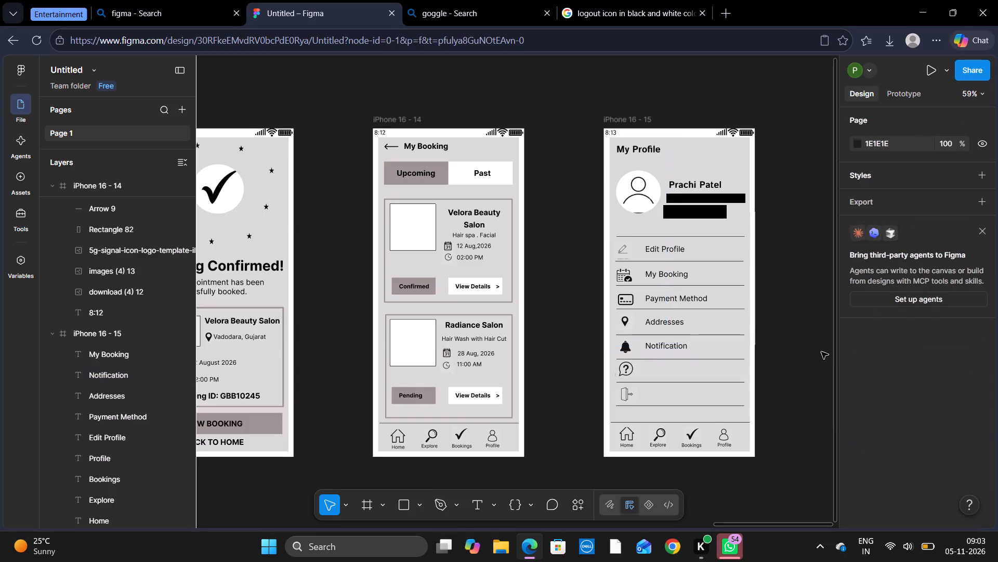
# Add the text label "Help & Support" beside the question mark icon on My Profile, aligned with the labels above at X 108, Y 617.
pyautogui.click(471, 505)
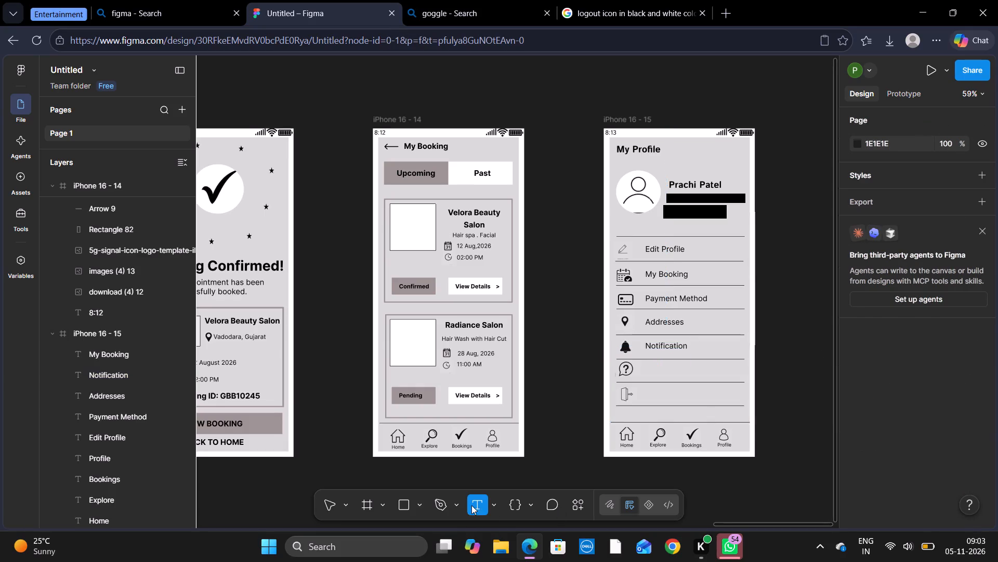
pyautogui.click(650, 369)
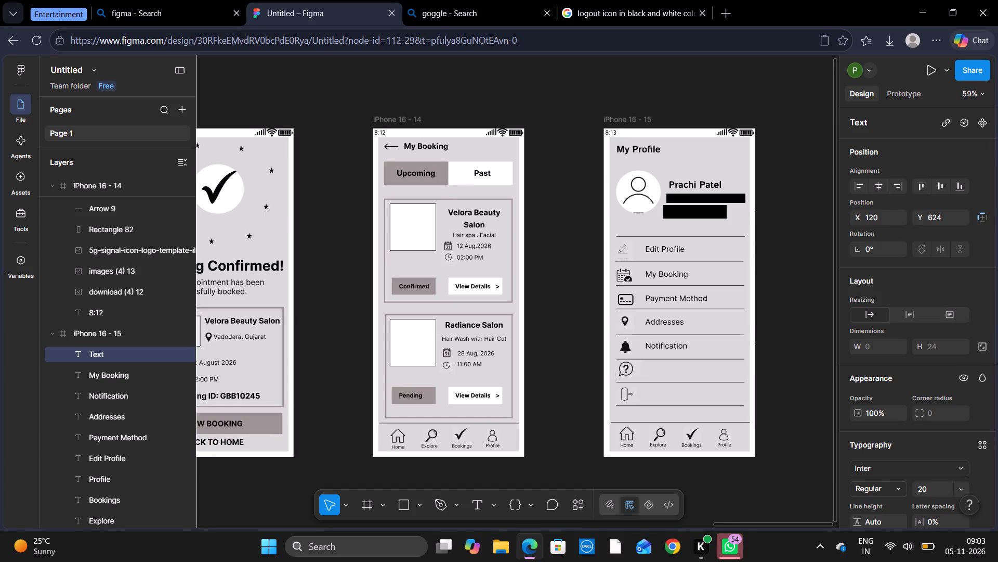
pyautogui.hotkey('shift', 'h')
pyautogui.write('elp')
pyautogui.press('space')
pyautogui.write('&')
pyautogui.press('space')
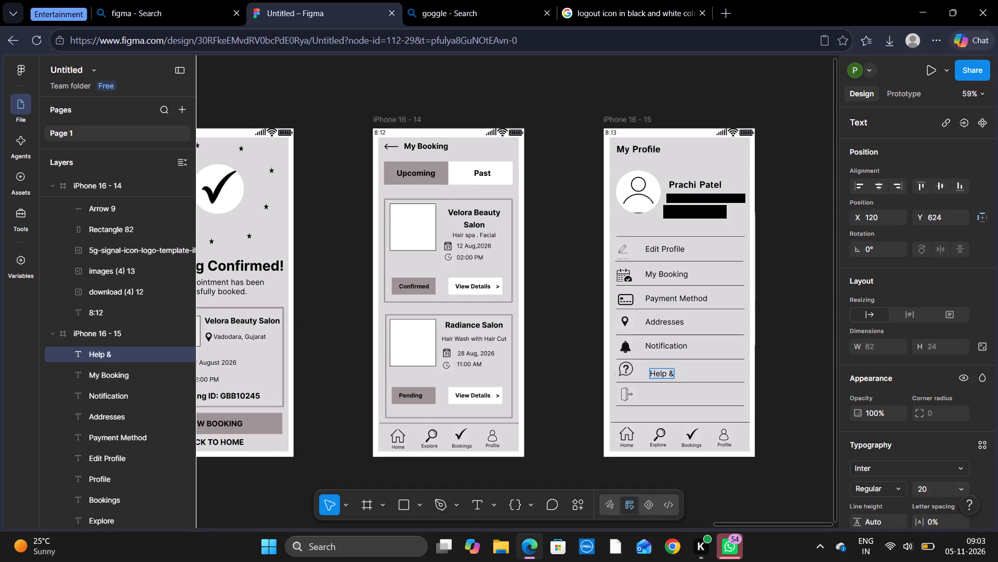
pyautogui.write('Supp')
pyautogui.write('ort')
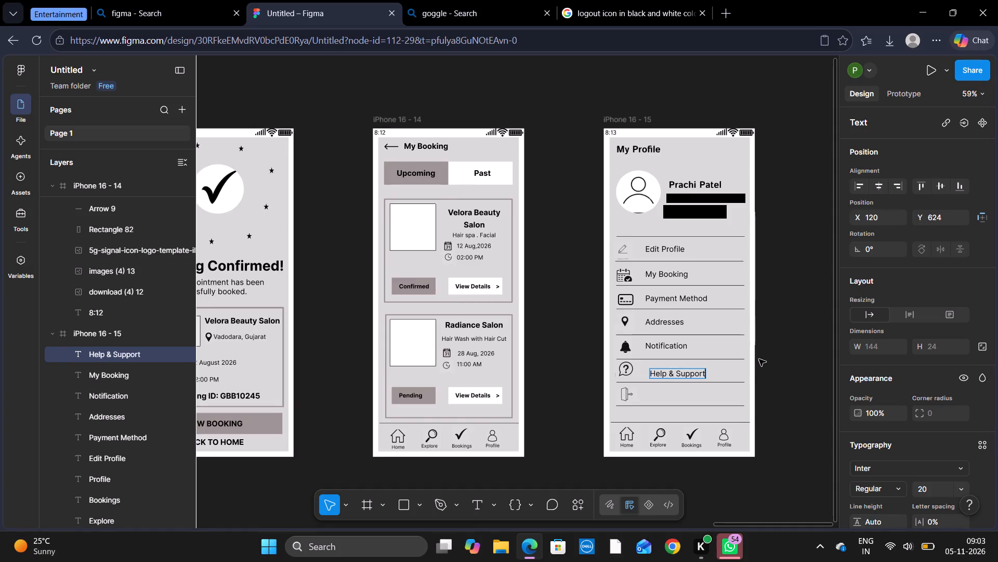
pyautogui.click(722, 375)
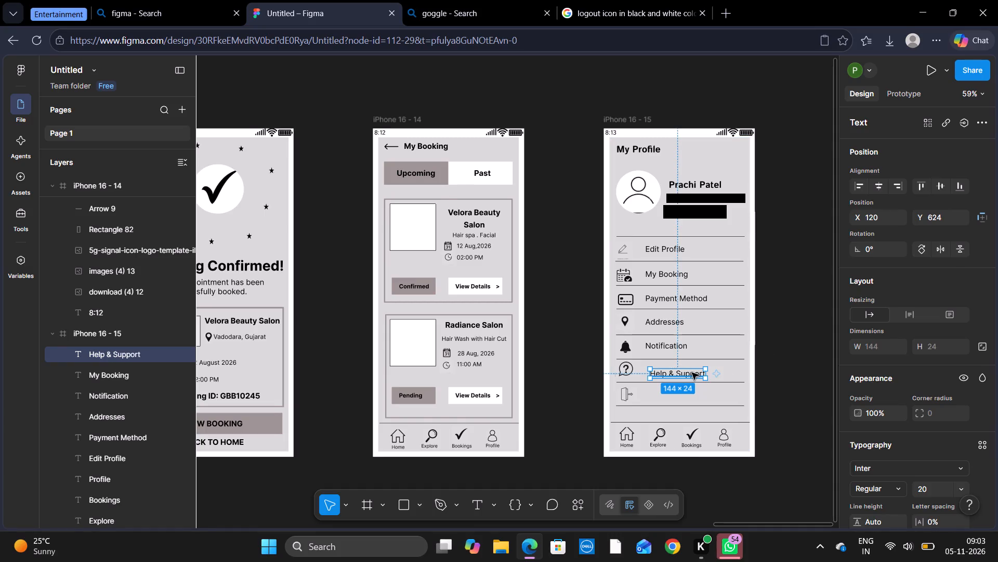
pyautogui.click(692, 373)
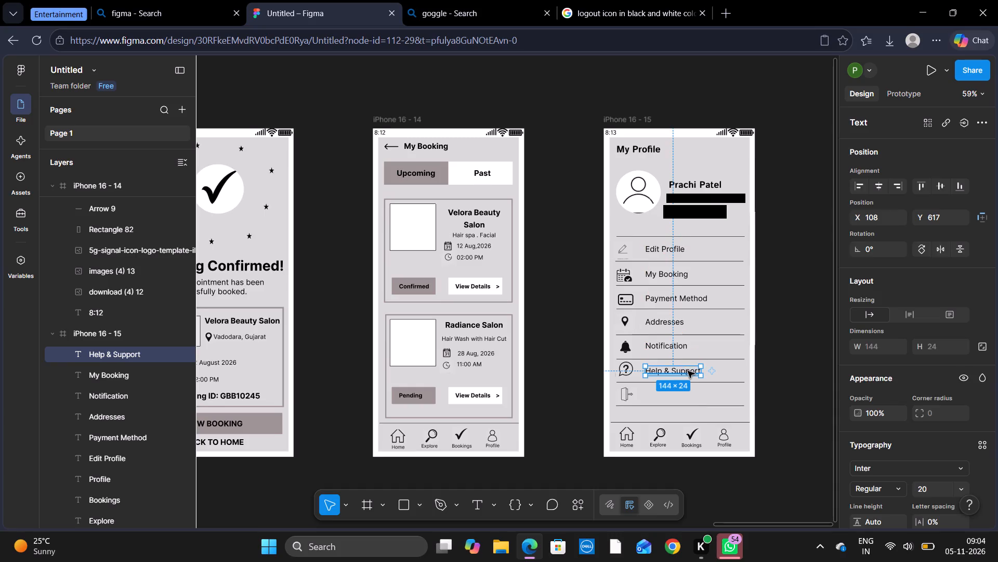
pyautogui.click(822, 415)
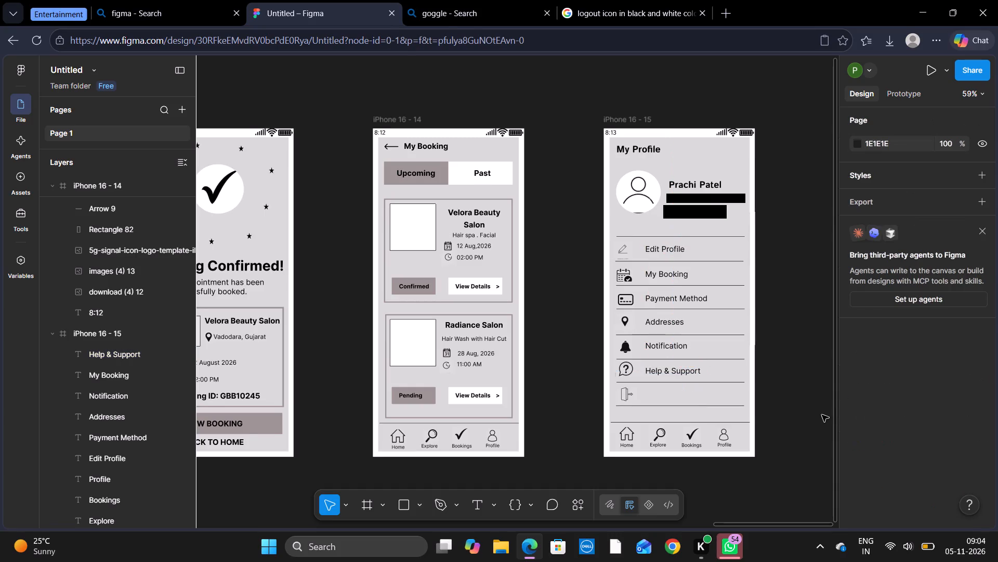
# Add the text label "Logout" beside the exit door icon on My Profile, aligned with the labels above at X 108, Y 677.
pyautogui.click(481, 502)
pyautogui.click(644, 390)
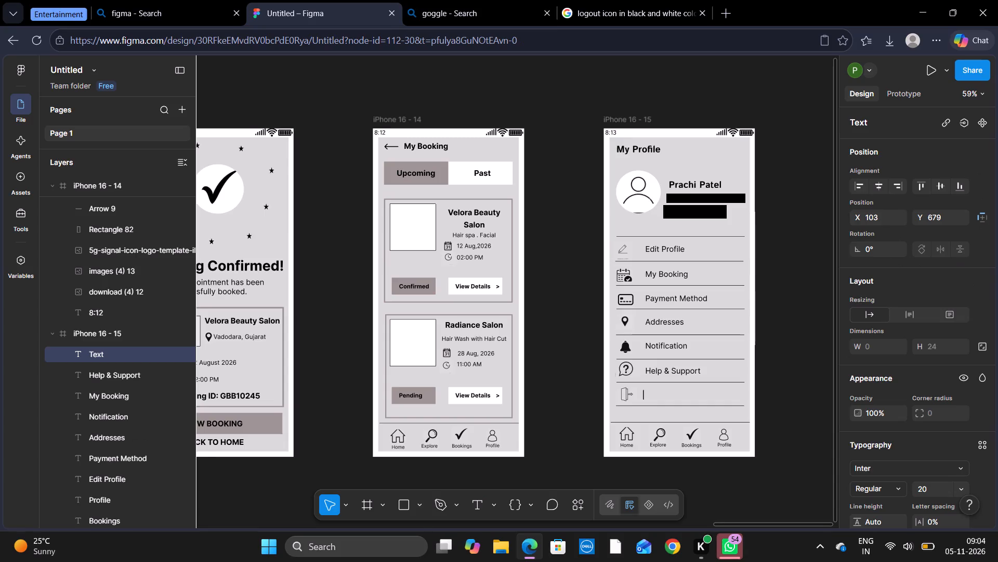
pyautogui.write('Lo')
pyautogui.write('gout')
pyautogui.click(692, 393)
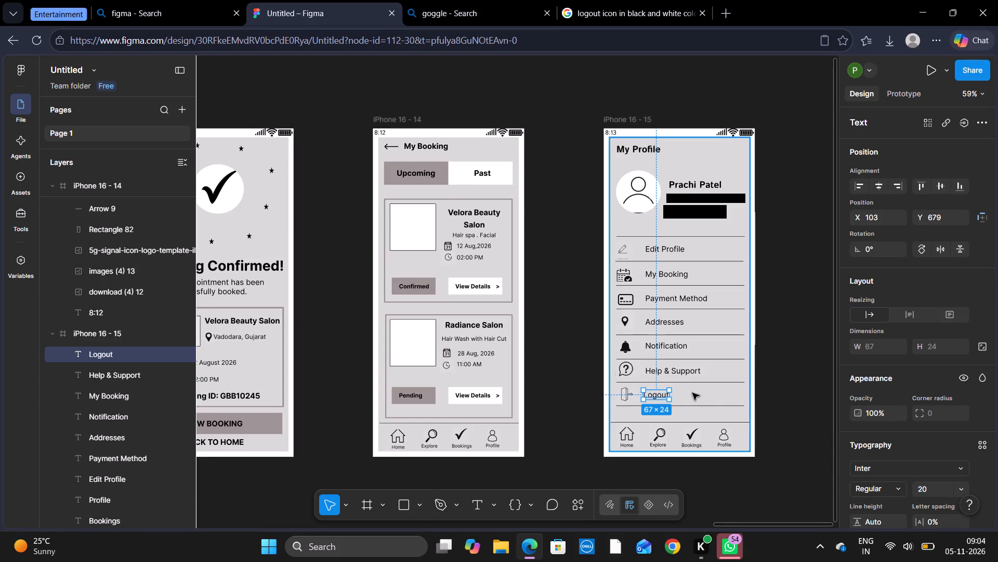
pyautogui.click(649, 396)
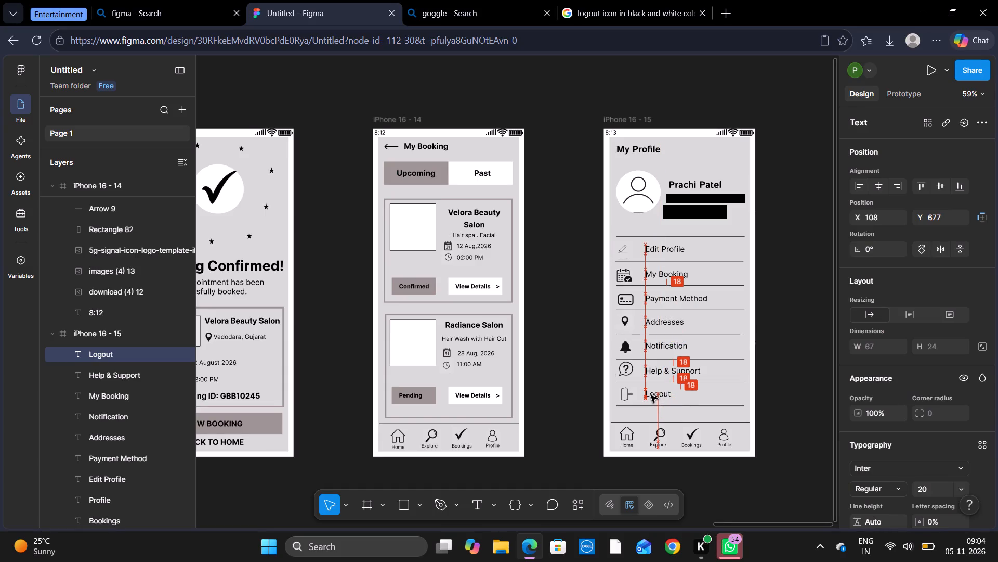
pyautogui.click(827, 366)
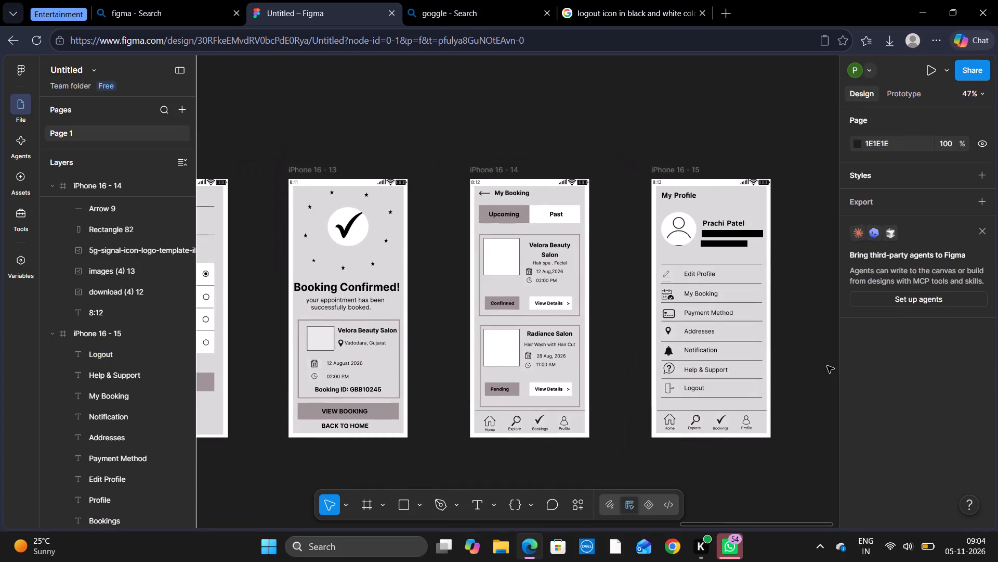
# Review all the salon app screens on the canvas, from the intro and login through booking and payment to My Profile.
pyautogui.hscroll(1, 827, 366)
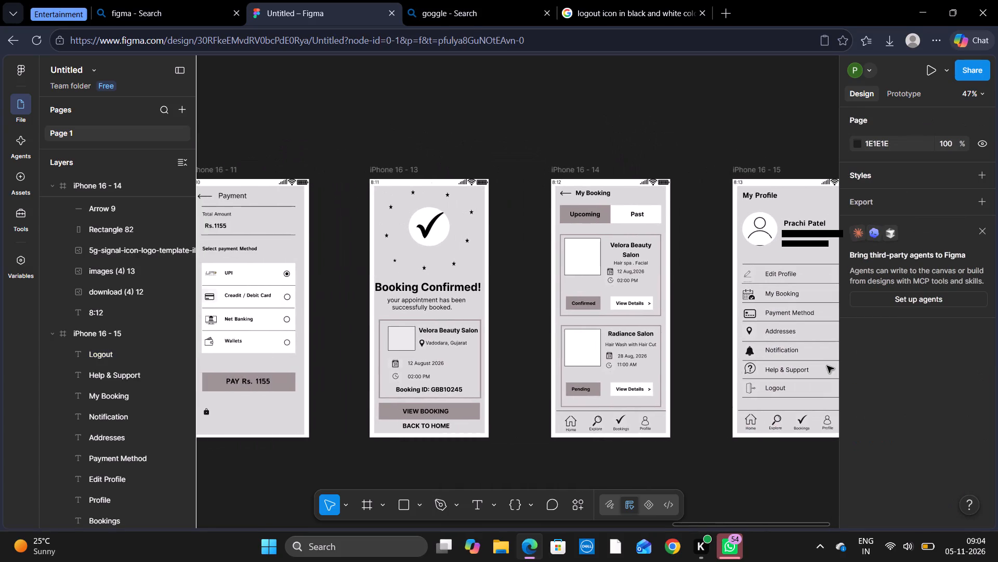
pyautogui.hscroll(-1, 827, 366)
pyautogui.hscroll(1, 827, 366)
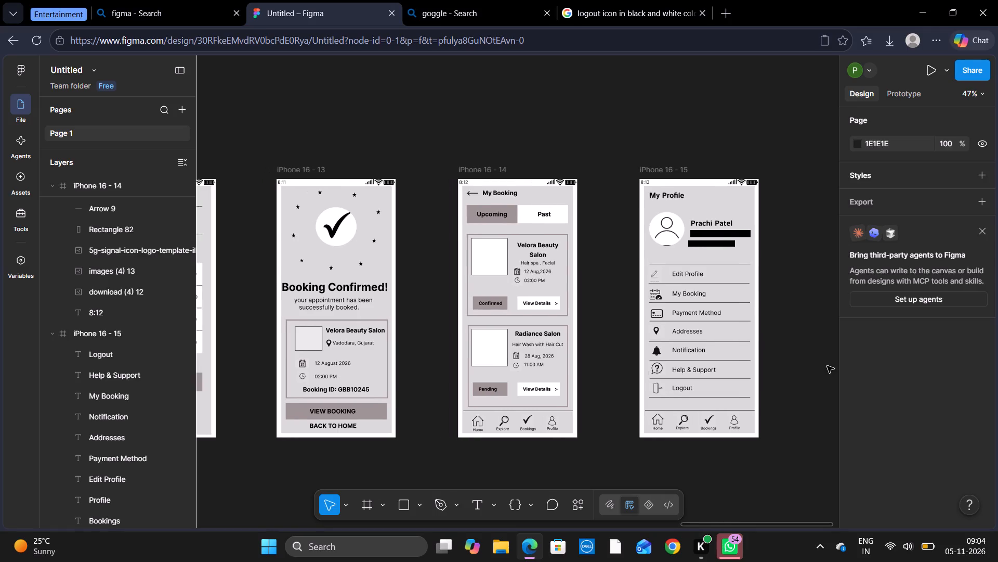
pyautogui.hscroll(16, 827, 366)
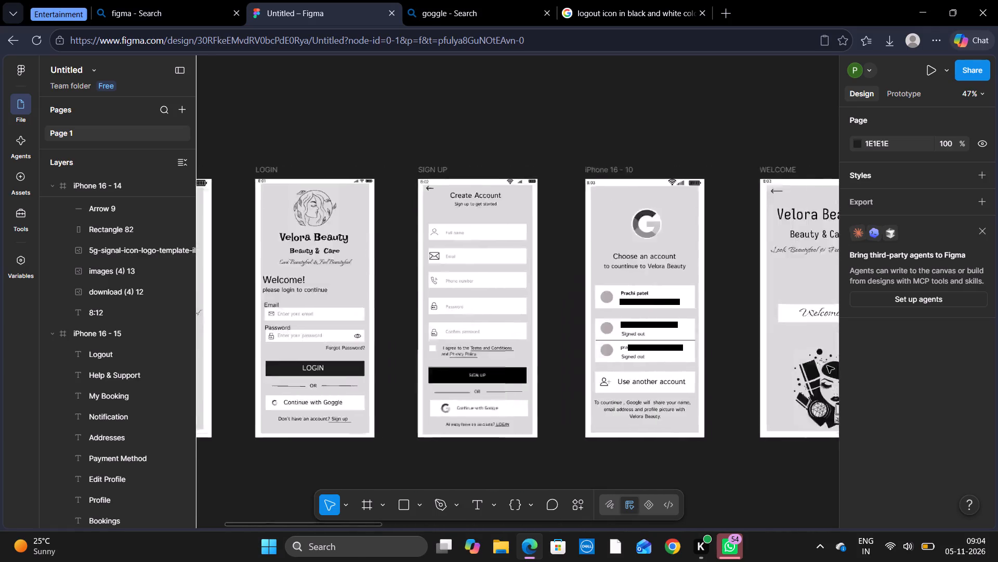
pyautogui.hscroll(-1, 827, 366)
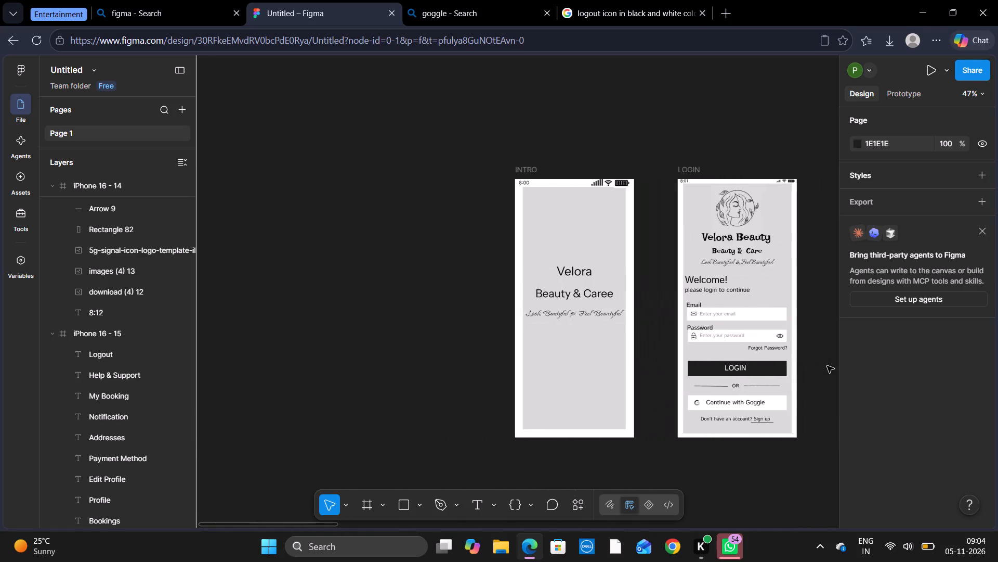
pyautogui.hscroll(-1, 827, 366)
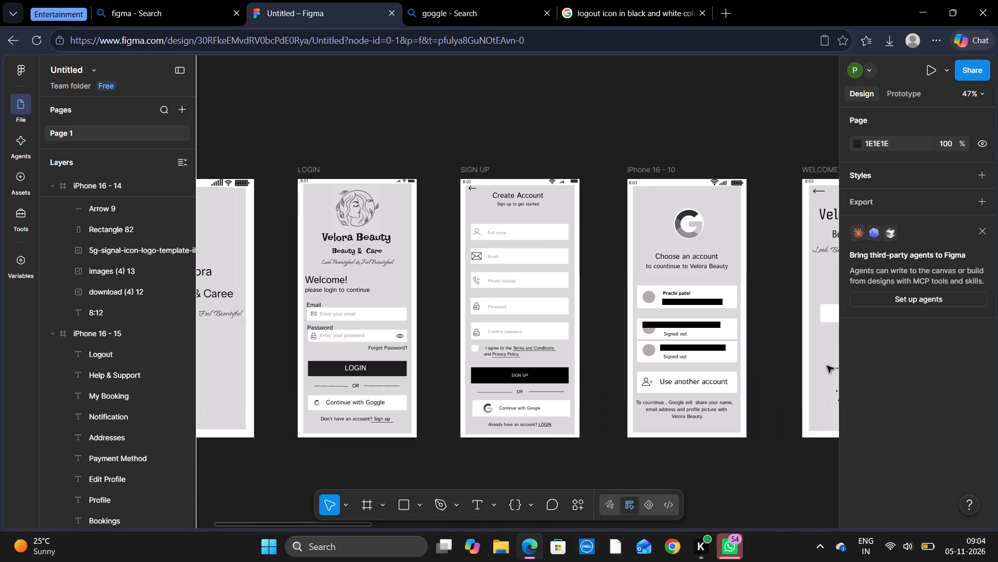
pyautogui.hscroll(-1, 827, 366)
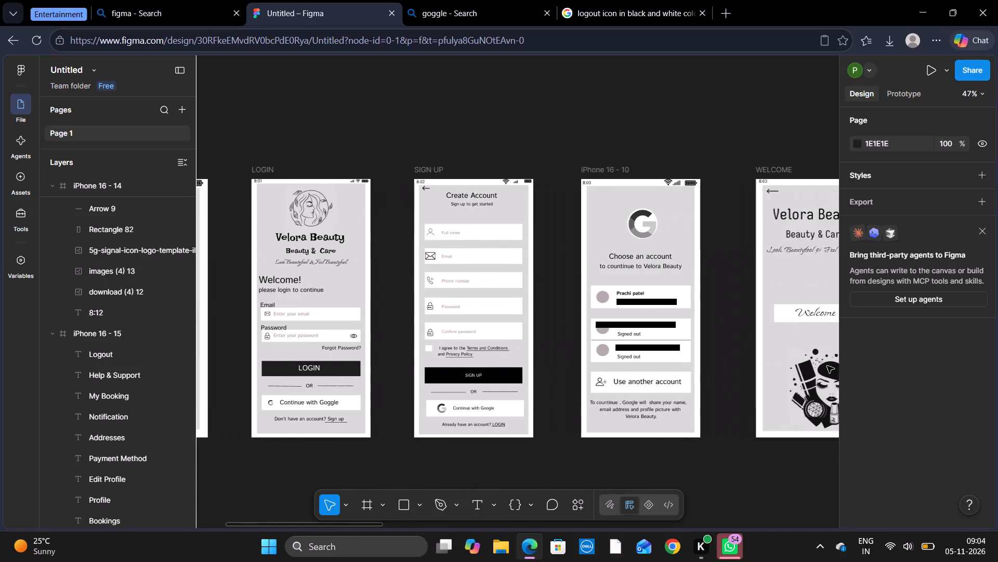
pyautogui.hscroll(-4, 827, 366)
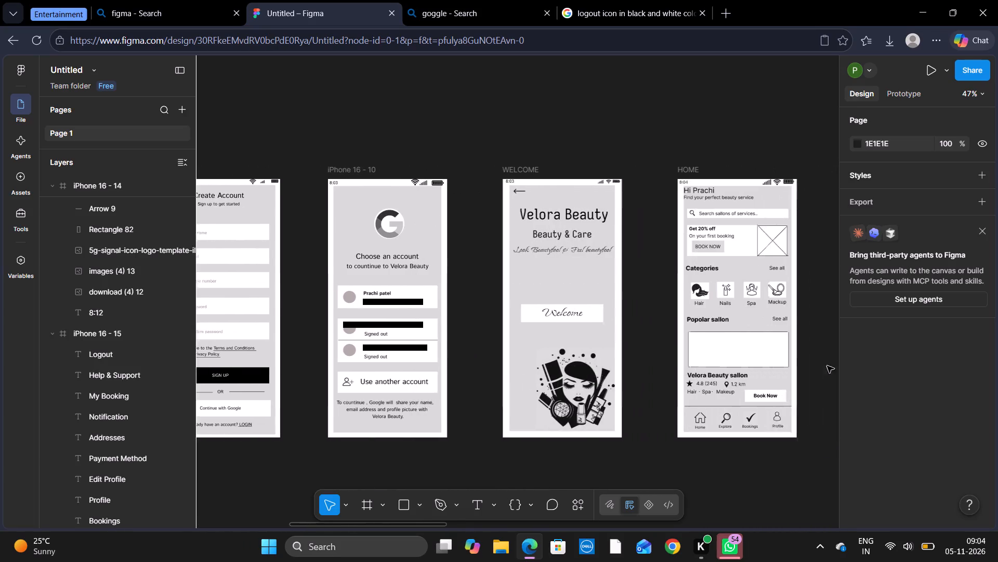
pyautogui.hscroll(-2, 827, 366)
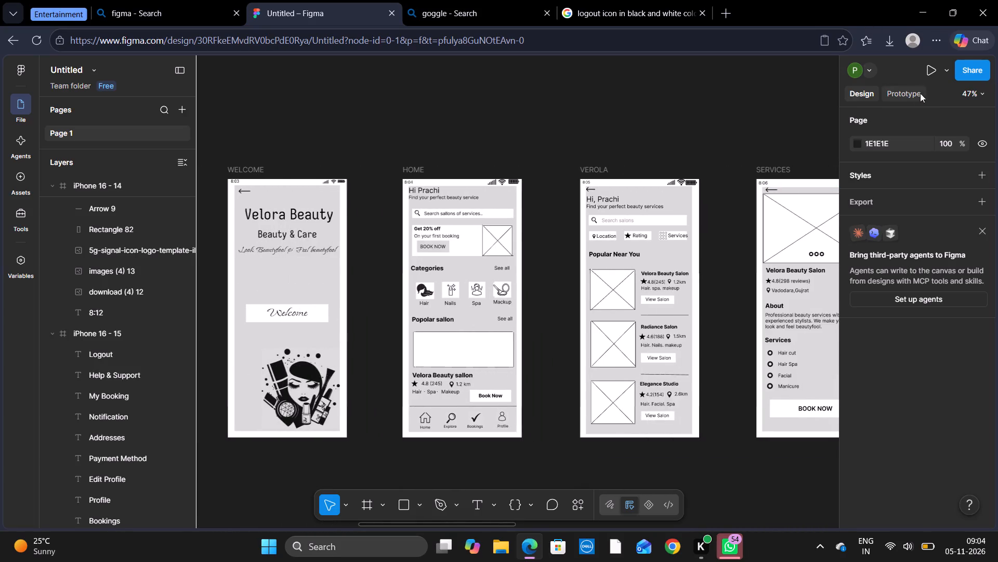
pyautogui.hscroll(3, 909, 91)
pyautogui.hscroll(5, 660, 129)
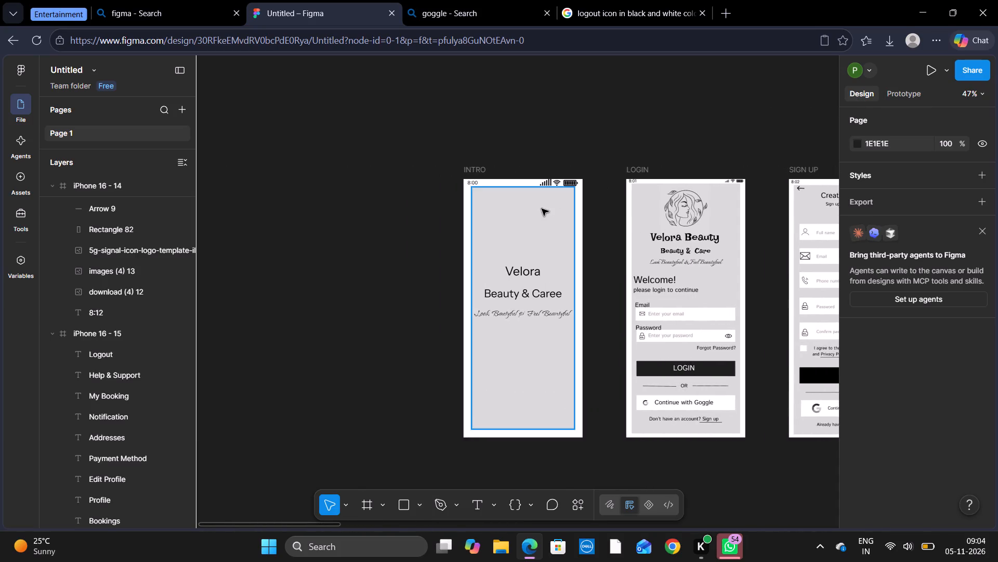
pyautogui.hscroll(-8, 542, 209)
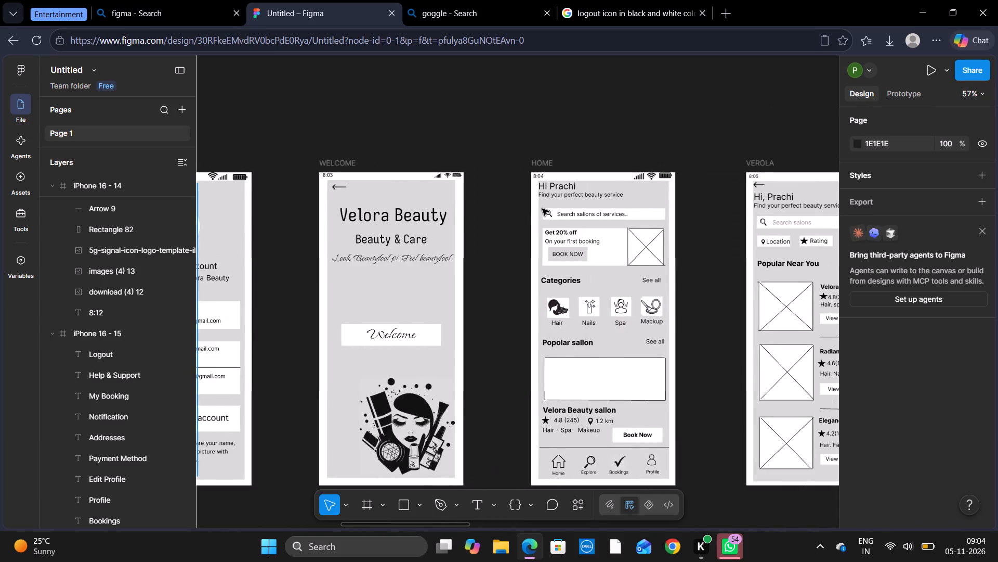
pyautogui.hscroll(-10, 542, 209)
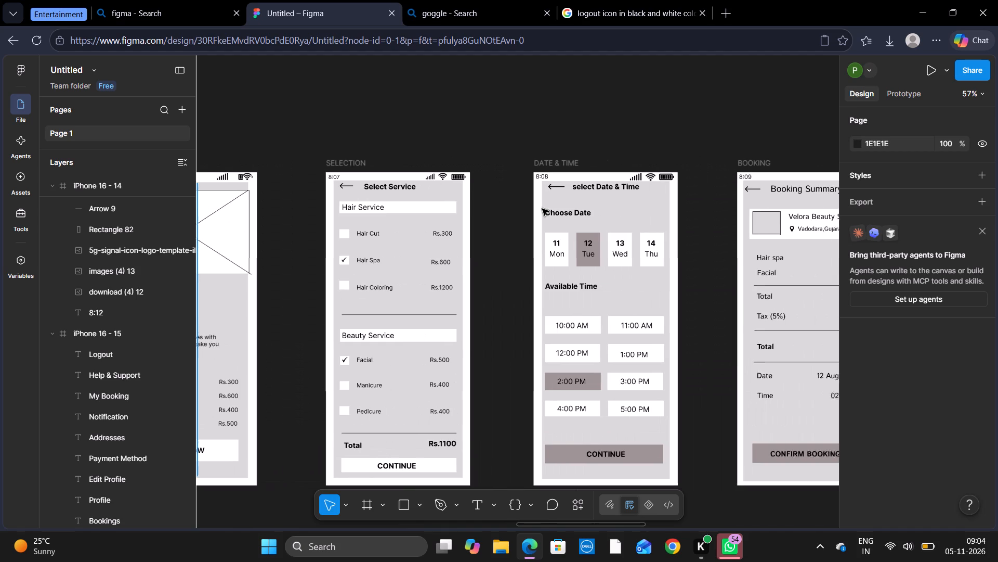
pyautogui.hscroll(-4, 542, 209)
pyautogui.hscroll(1, 542, 209)
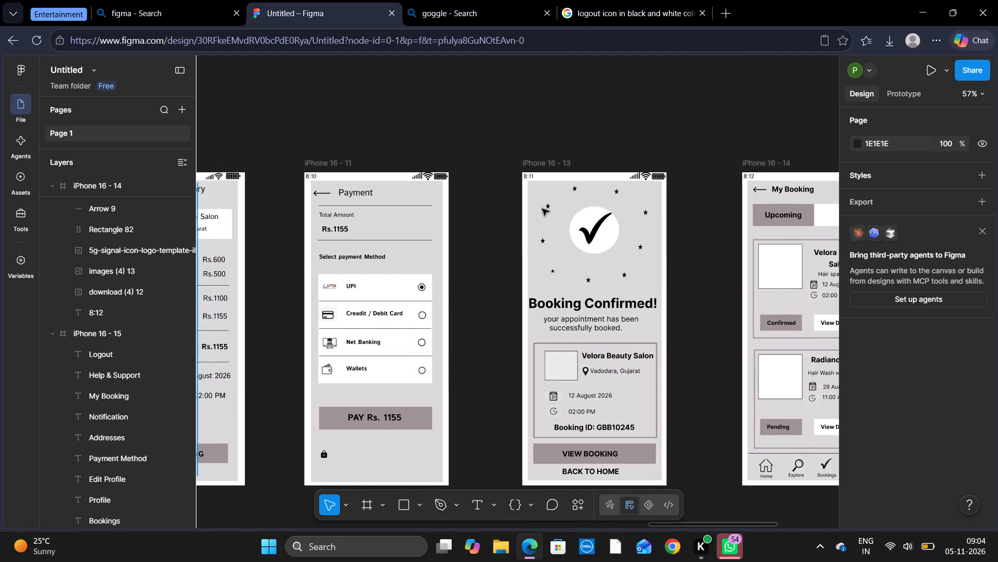
pyautogui.hscroll(1, 542, 209)
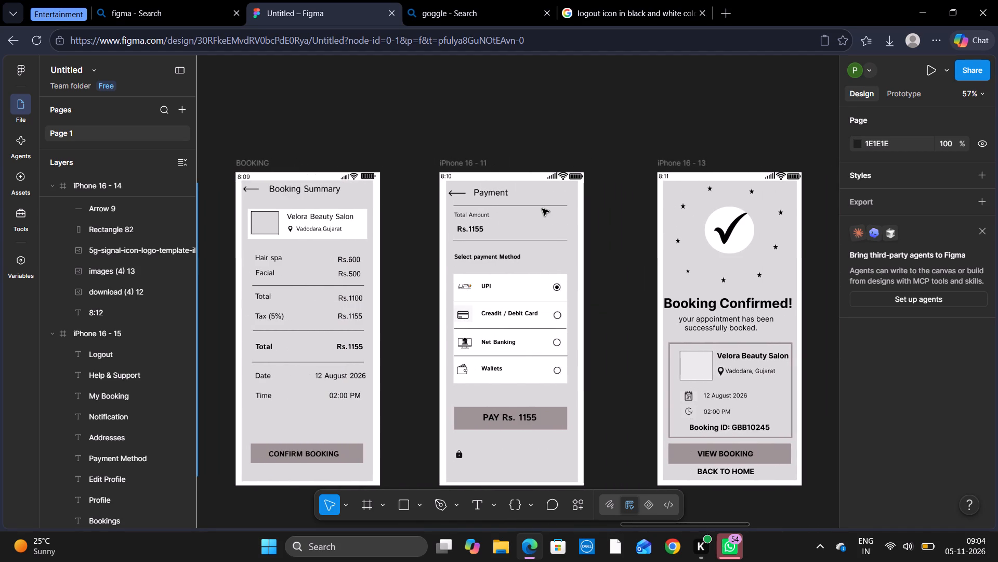
# Rename the payment screen's frame, iPhone 16 - 11, as "Payment".
pyautogui.doubleClick(465, 162)
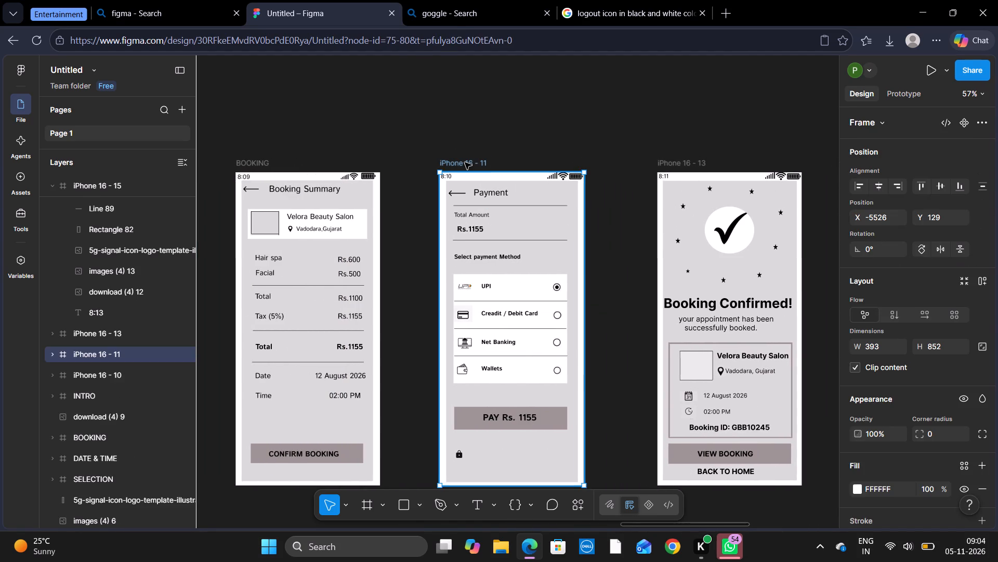
pyautogui.press('Right')
pyautogui.press('Right')
pyautogui.press('Right')
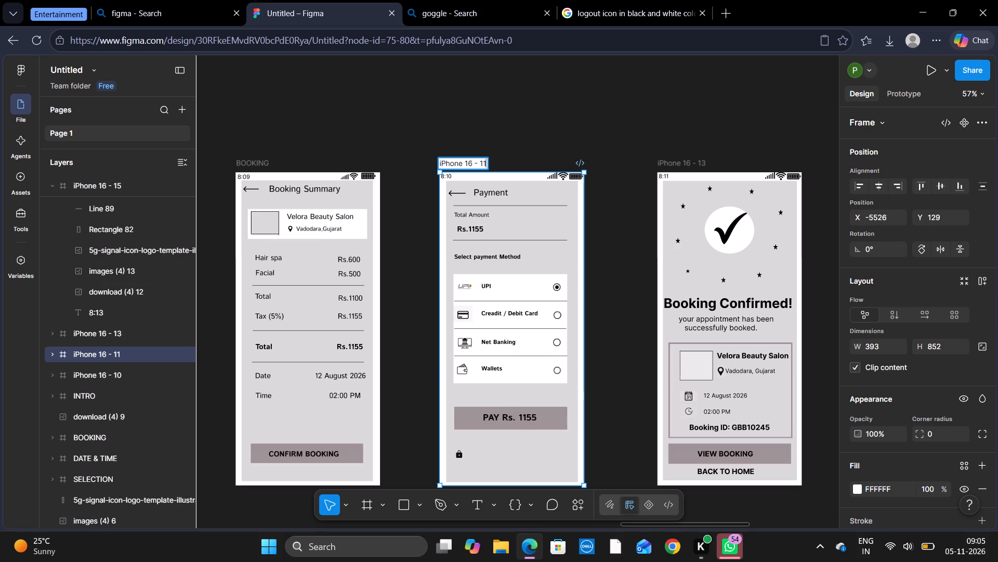
pyautogui.press('Right')
pyautogui.press('BackSpace')
pyautogui.press('BackSpace')
pyautogui.press('BackSpace')
pyautogui.press('BackSpace')
pyautogui.press('BackSpace')
pyautogui.press('BackSpace')
pyautogui.press('BackSpace')
pyautogui.press('BackSpace')
pyautogui.press('BackSpace')
pyautogui.press('BackSpace')
pyautogui.press('BackSpace')
pyautogui.press('BackSpace')
pyautogui.press('BackSpace')
pyautogui.press('BackSpace')
pyautogui.hotkey('shift', 'p')
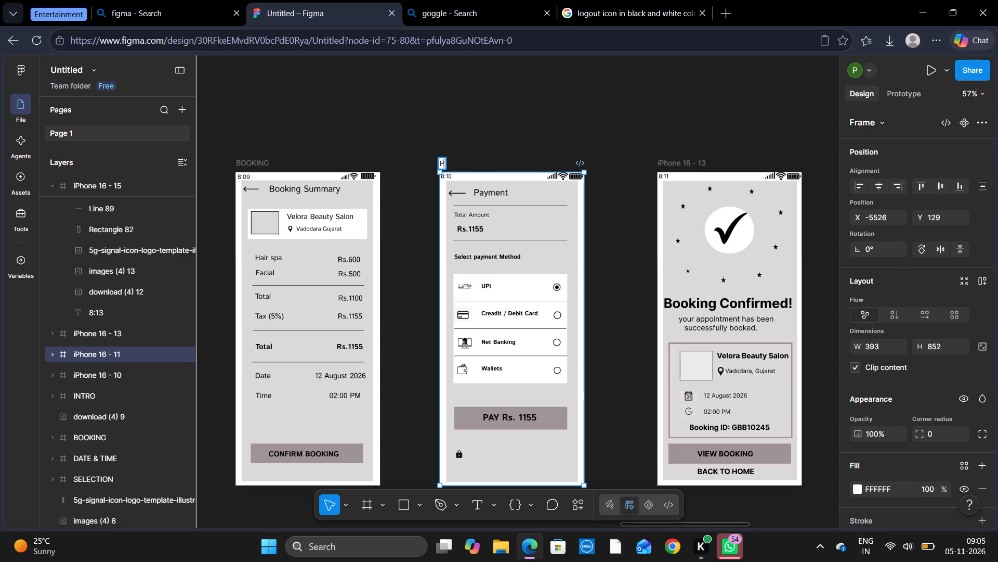
pyautogui.write('ayme')
pyautogui.write('nt')
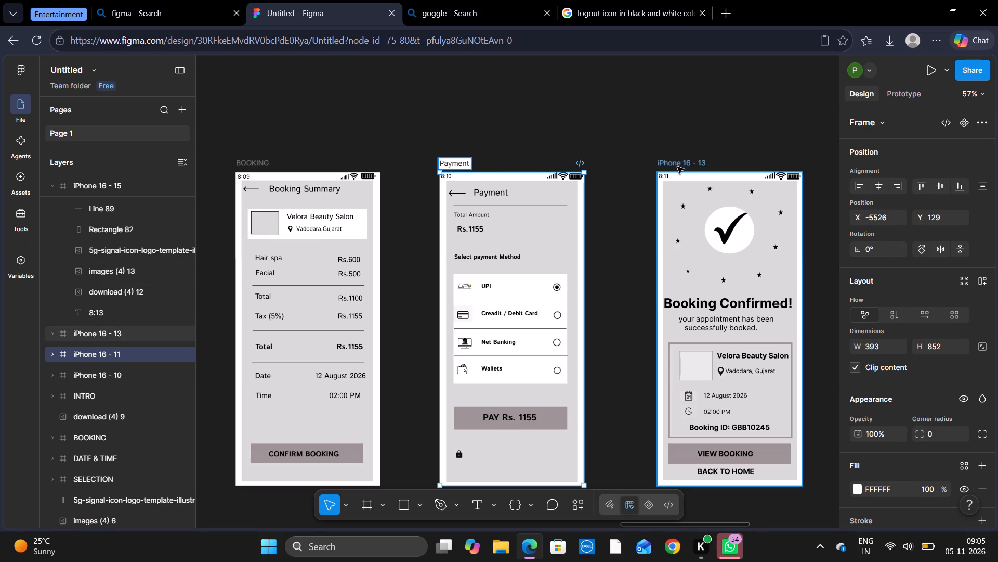
# Rename the Booking Confirmed screen's frame, iPhone 16 - 13, as "Confirm".
pyautogui.click(677, 164)
pyautogui.doubleClick(677, 164)
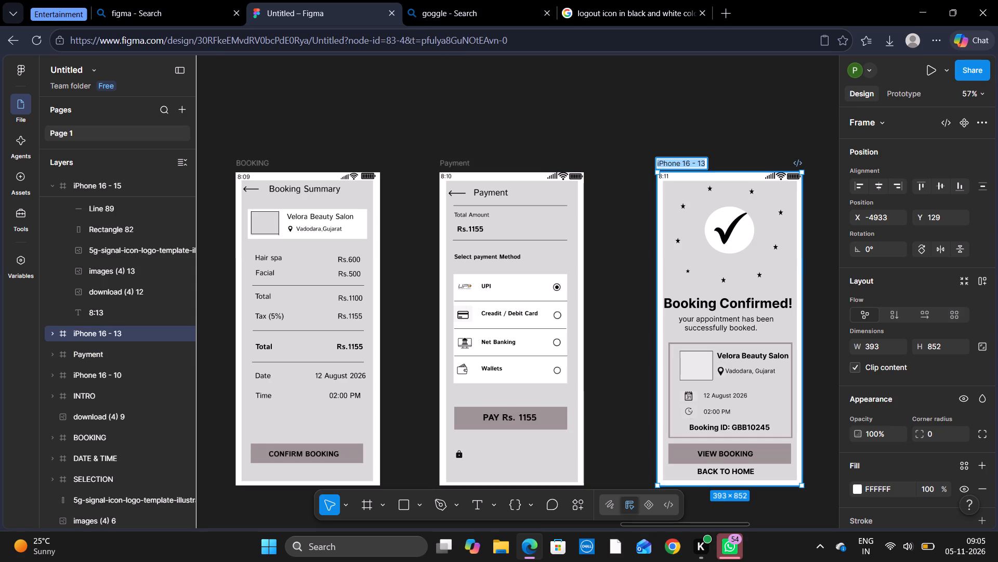
pyautogui.hotkey('shift', 'c')
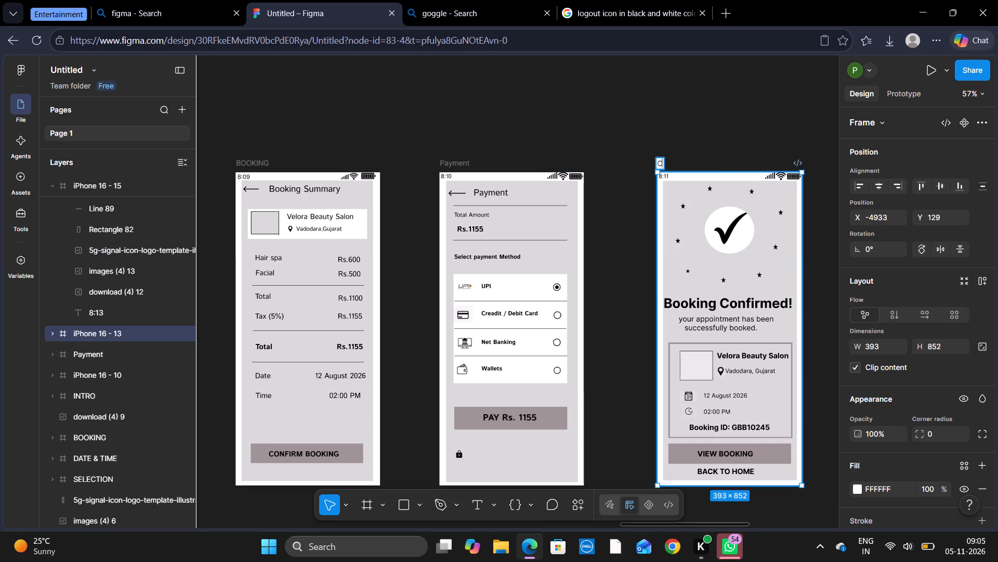
pyautogui.write('onfirm')
# Rename the My Booking screen's frame, iPhone 16 - 14, as "My Booking".
pyautogui.hscroll(-2, 677, 164)
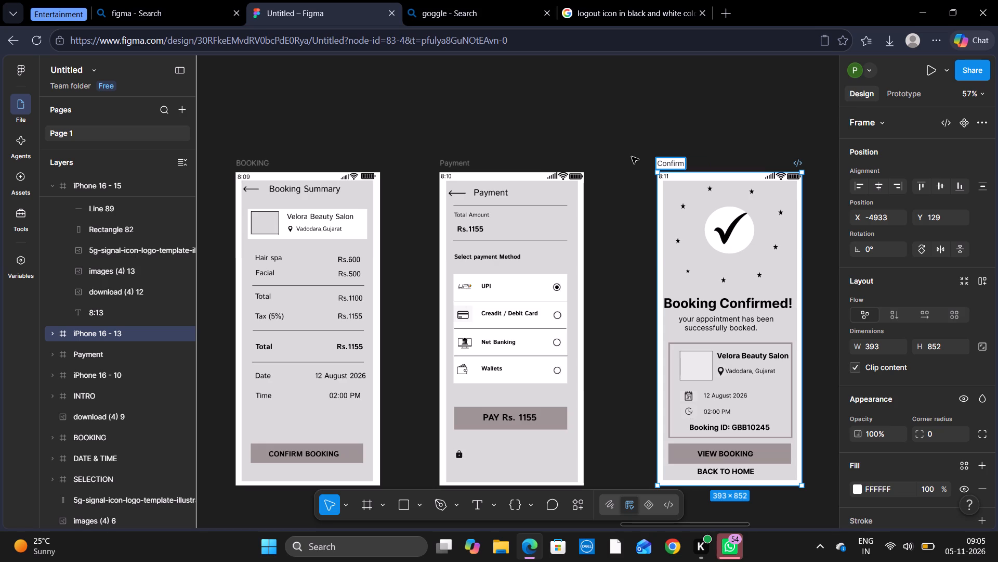
pyautogui.hscroll(-3, 711, 55)
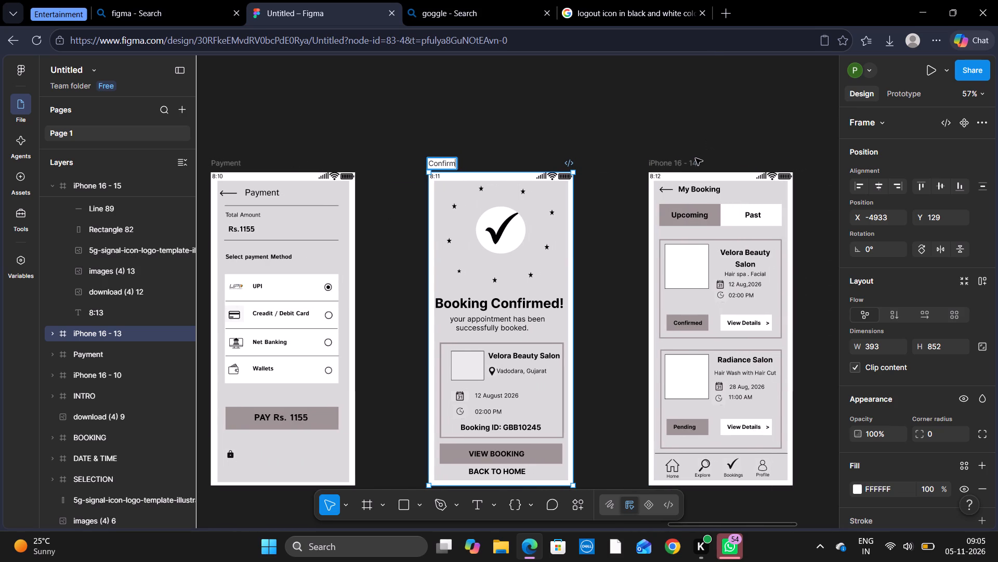
pyautogui.doubleClick(686, 160)
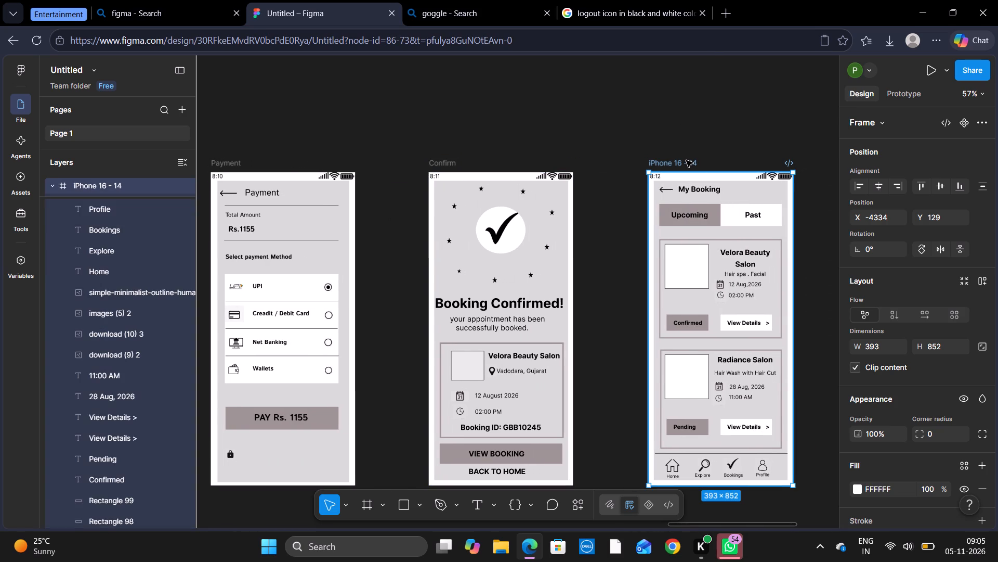
pyautogui.doubleClick(686, 160)
pyautogui.write('my')
pyautogui.press('BackSpace')
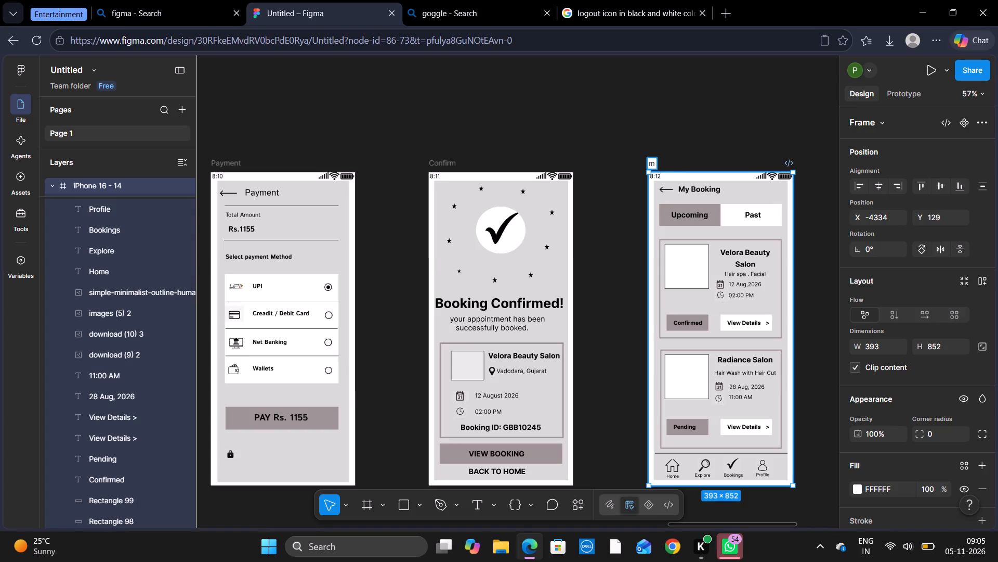
pyautogui.press('BackSpace')
pyautogui.write('My Booking')
# Rename the My Profile screen's frame, iPhone 16 - 15, as "Profile" and leave it deselected.
pyautogui.hscroll(-3, 686, 160)
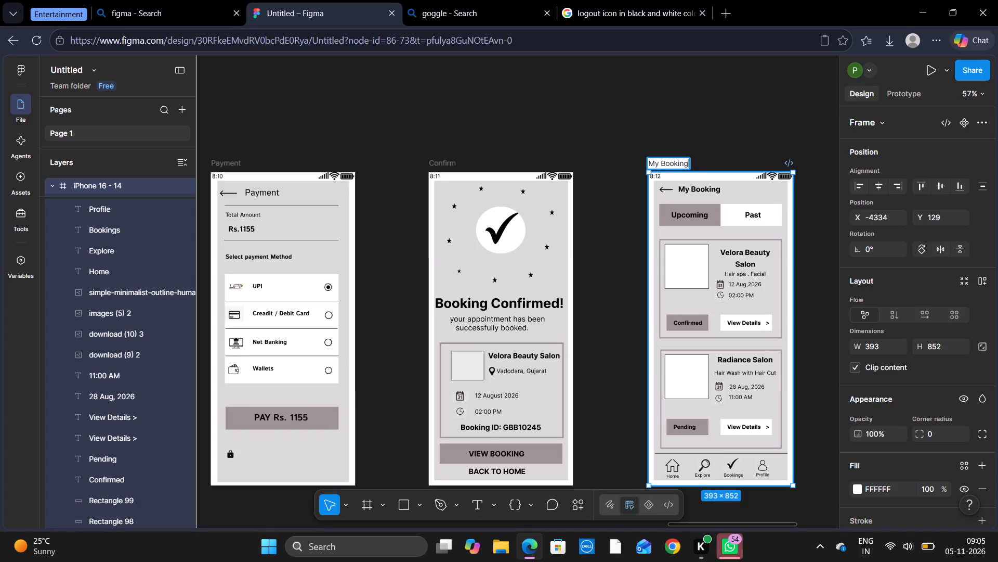
pyautogui.hscroll(-4, 712, 105)
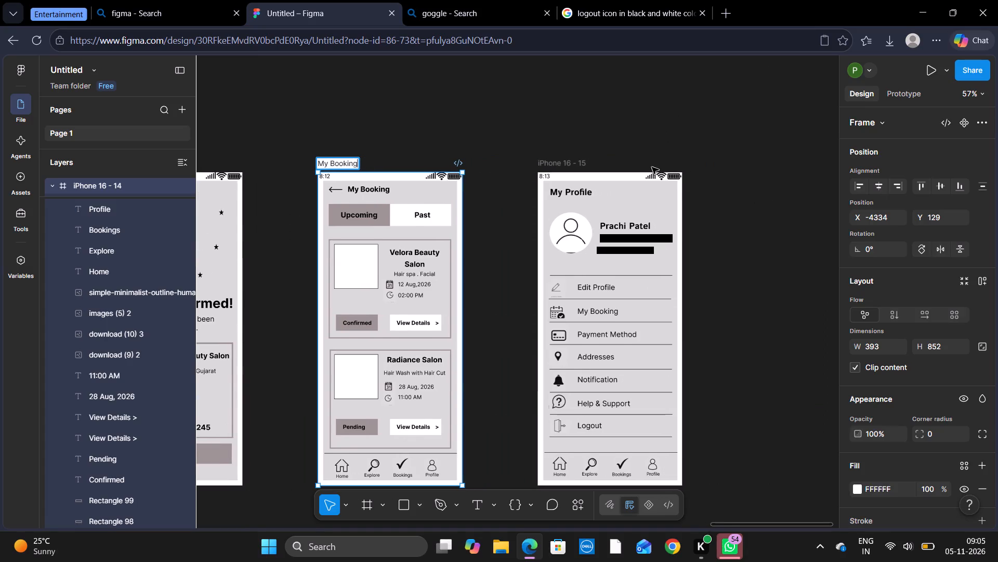
pyautogui.scroll(-1, 652, 167)
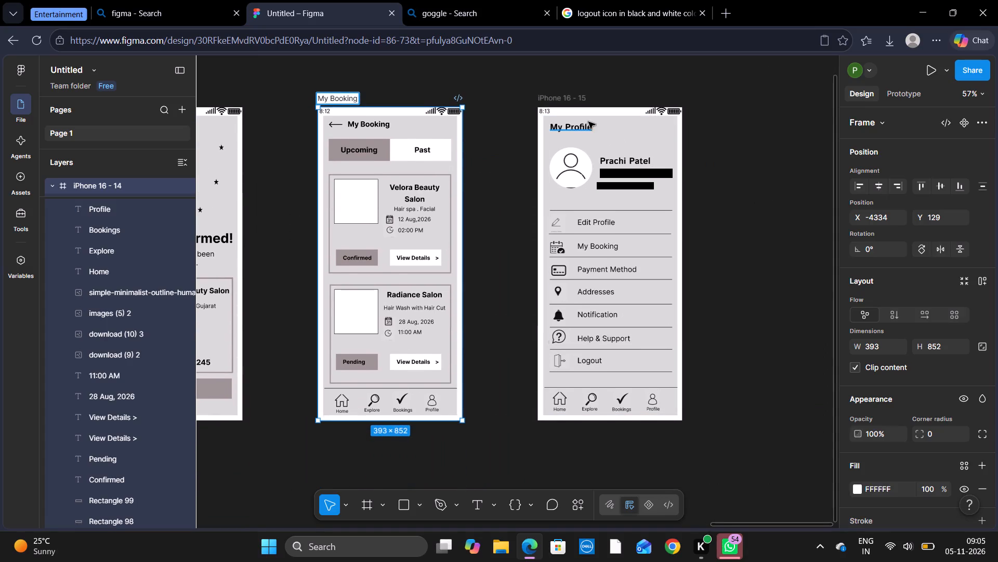
pyautogui.doubleClick(581, 101)
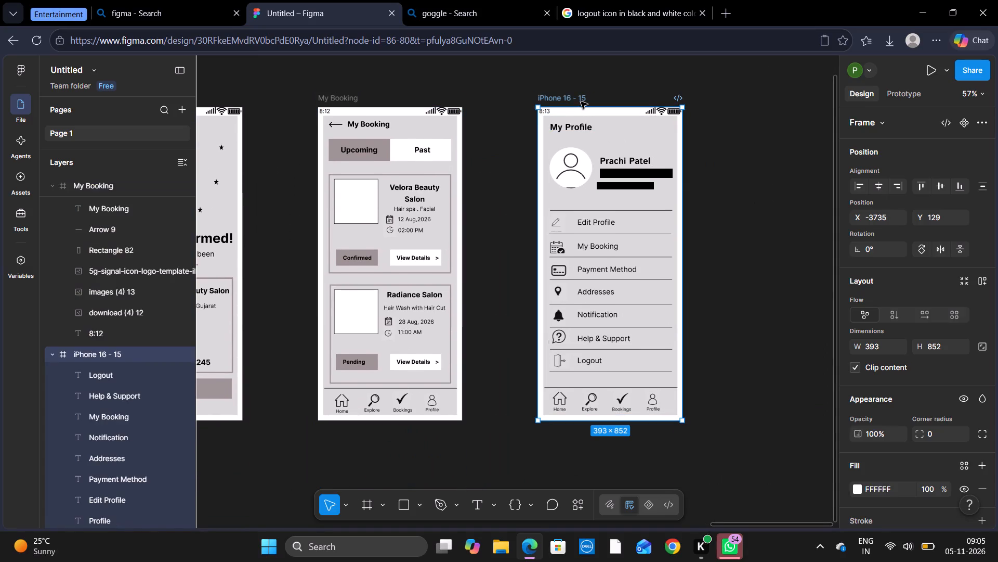
pyautogui.doubleClick(579, 96)
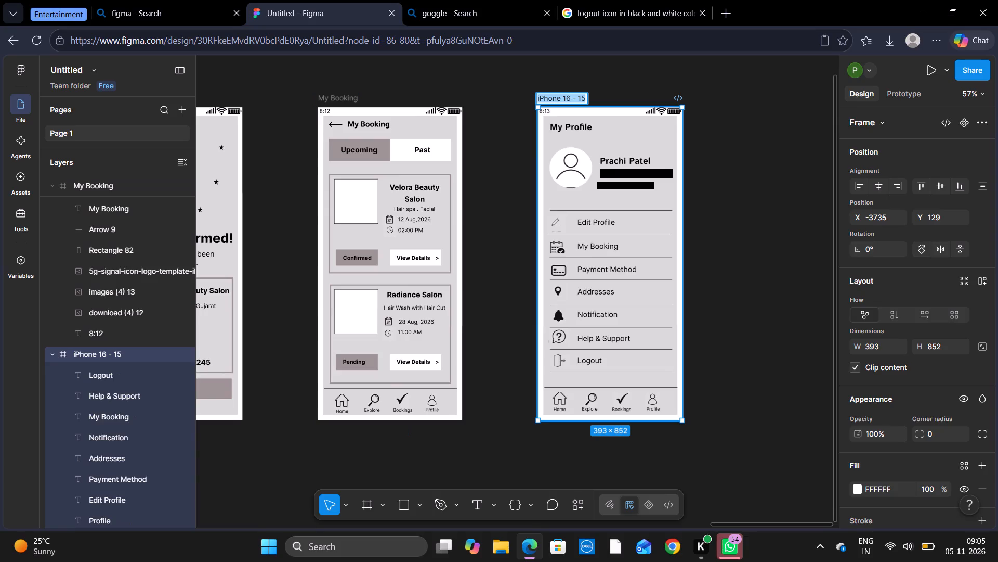
pyautogui.hotkey('shift', 'p')
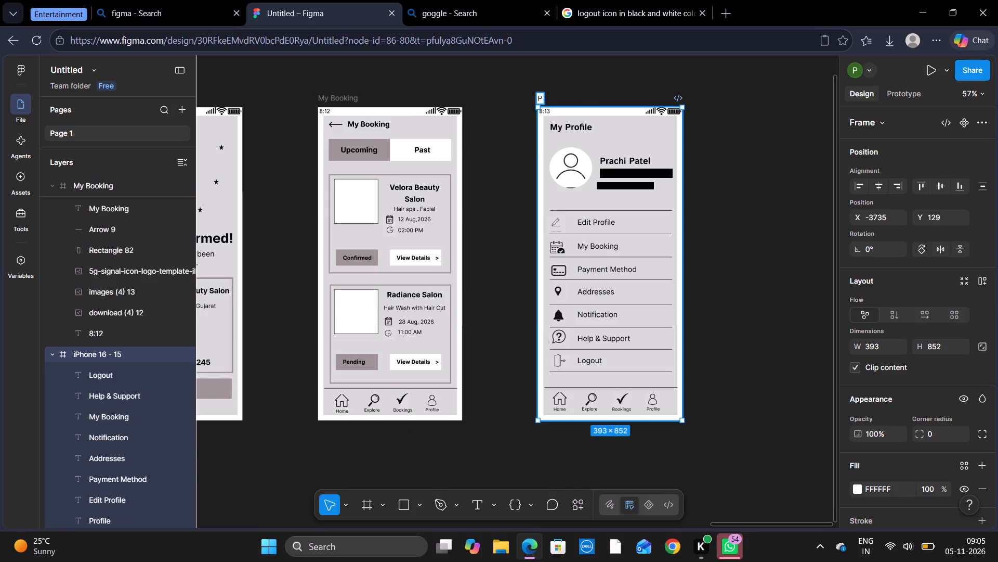
pyautogui.write('rofile')
pyautogui.click(757, 172)
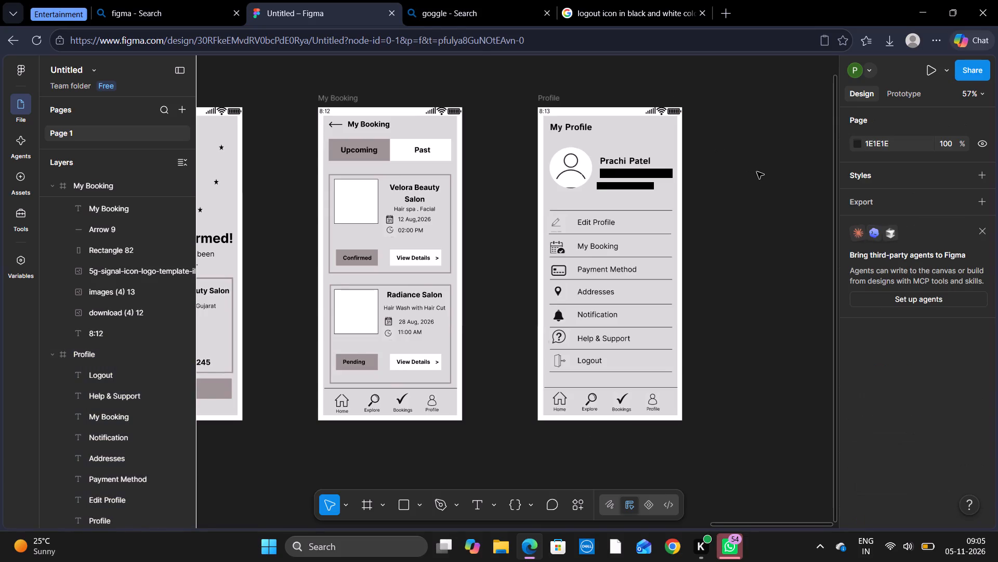
# Save the salon app design file and close the browser window.
pyautogui.hscroll(8, 757, 172)
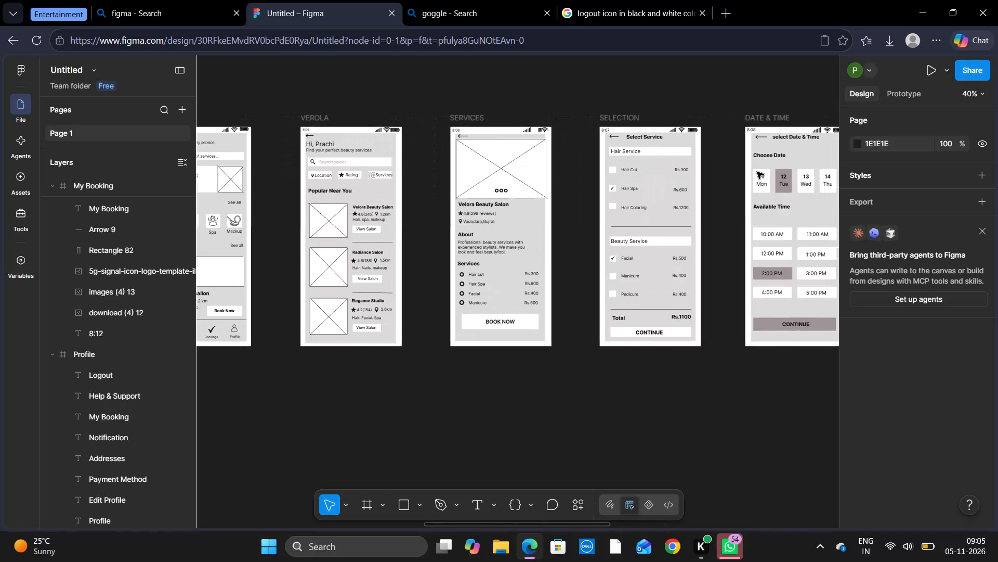
pyautogui.hotkey('ctrl', 's')
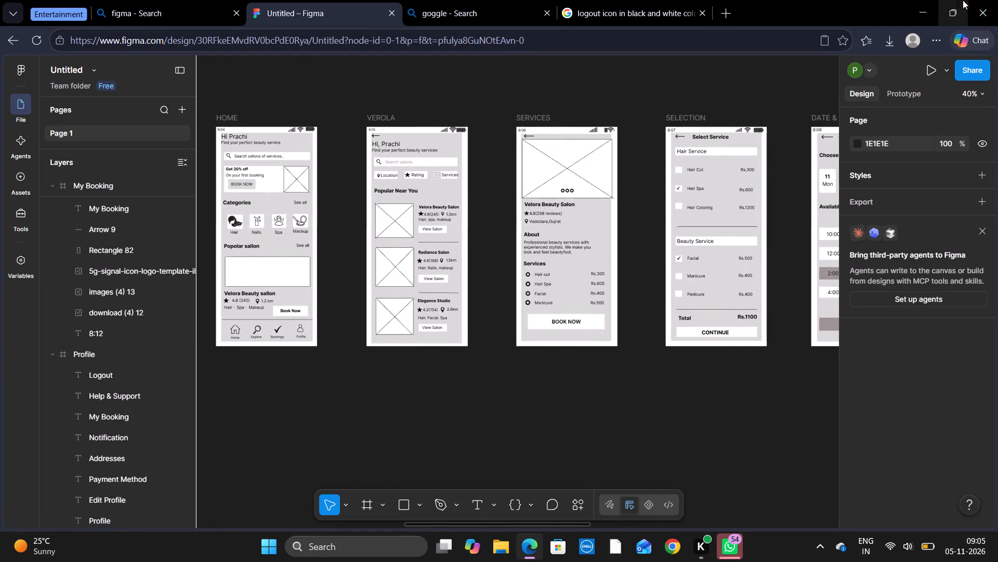
pyautogui.click(983, 0)
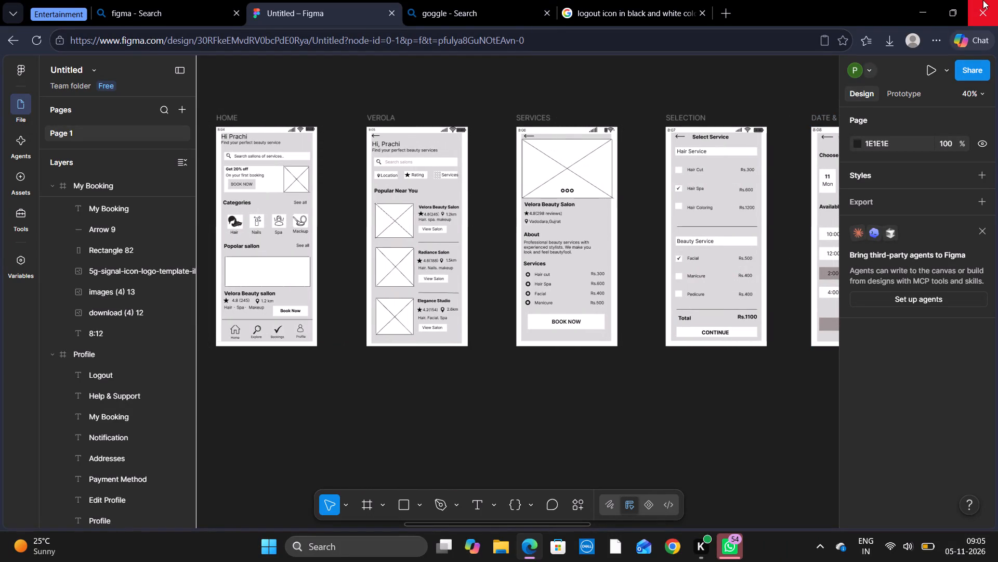